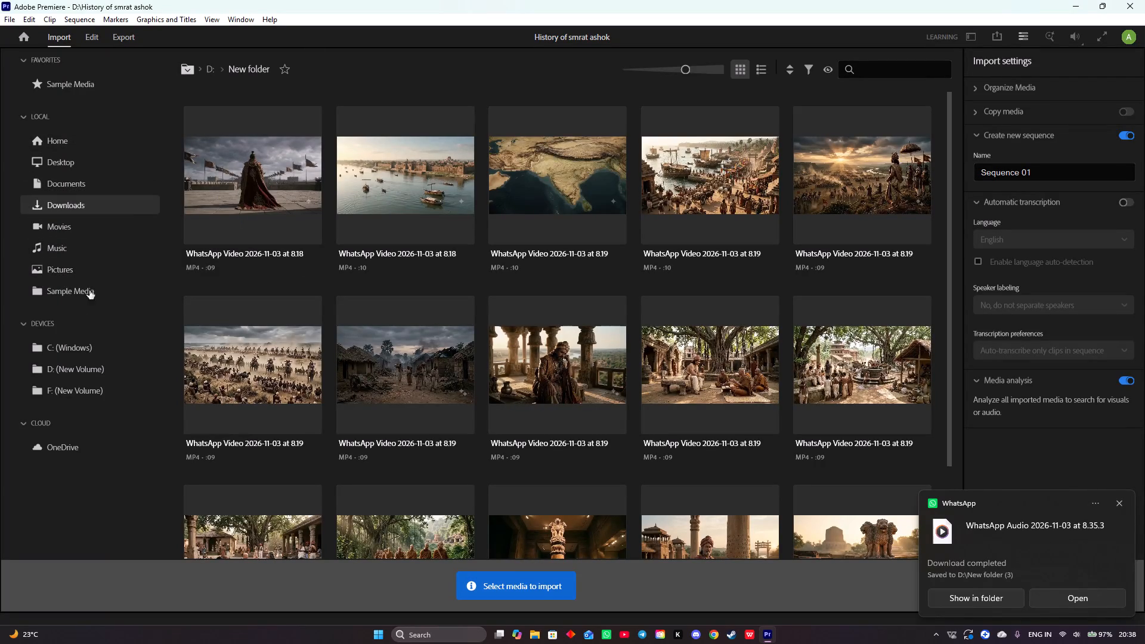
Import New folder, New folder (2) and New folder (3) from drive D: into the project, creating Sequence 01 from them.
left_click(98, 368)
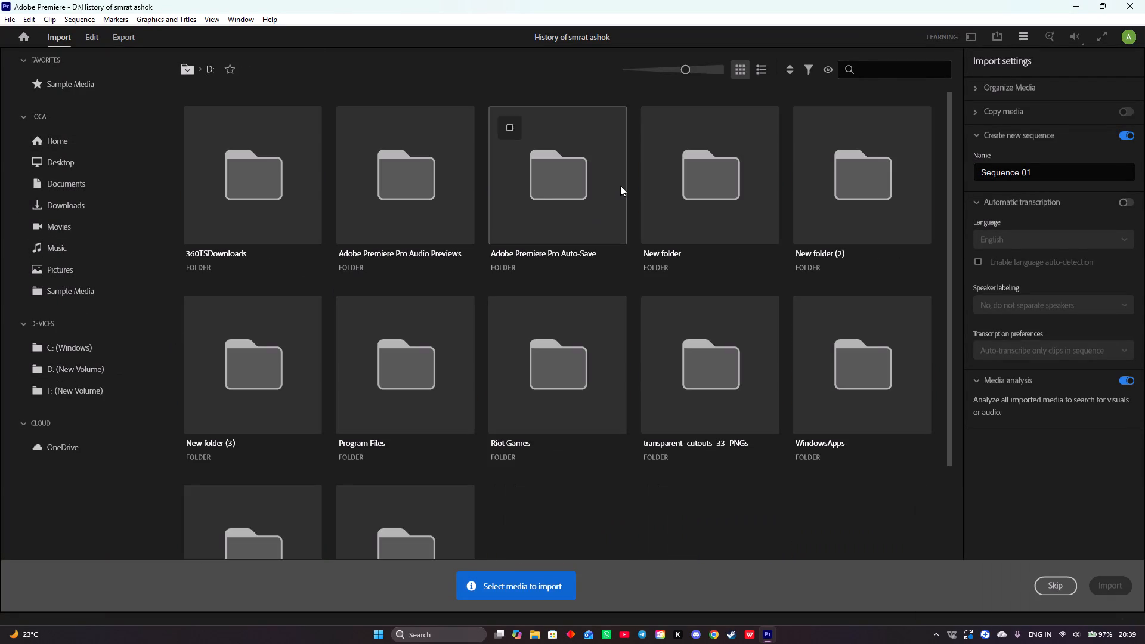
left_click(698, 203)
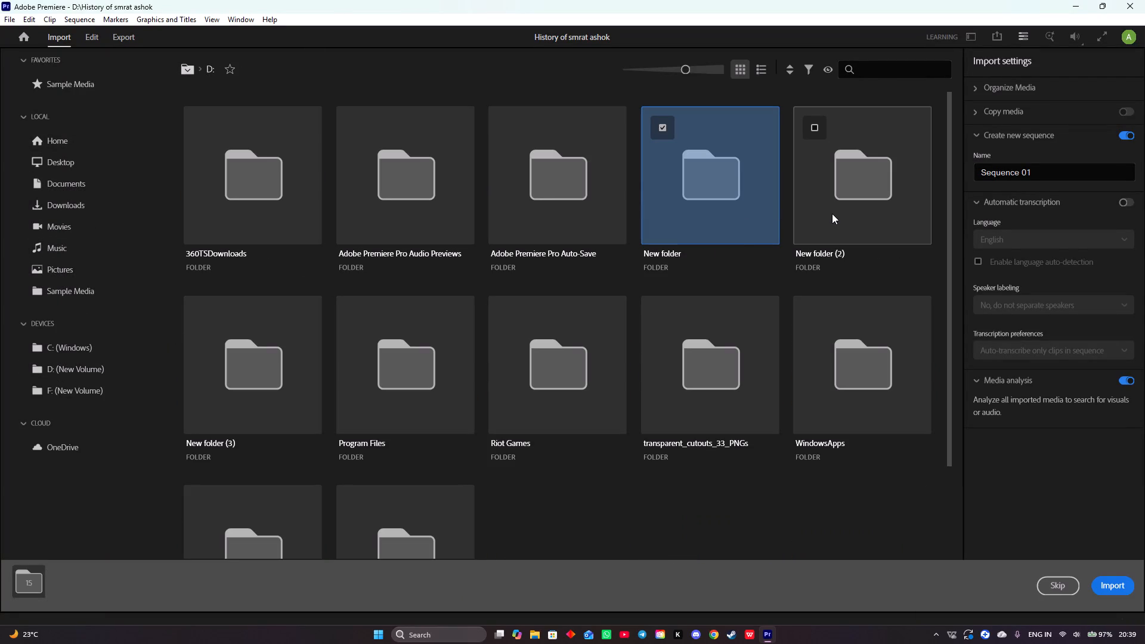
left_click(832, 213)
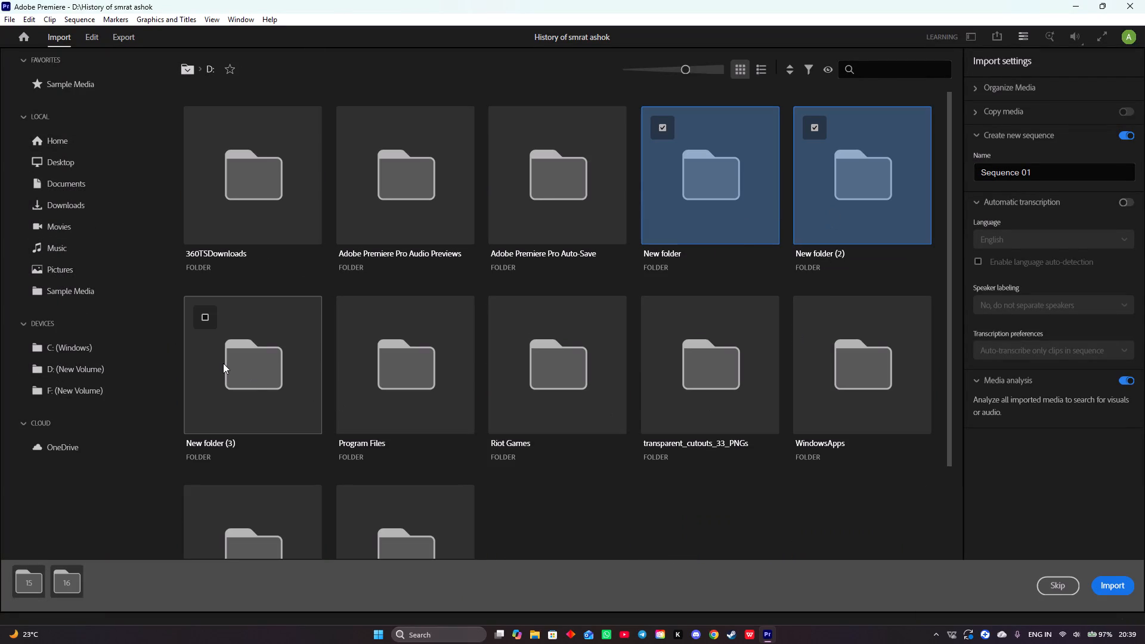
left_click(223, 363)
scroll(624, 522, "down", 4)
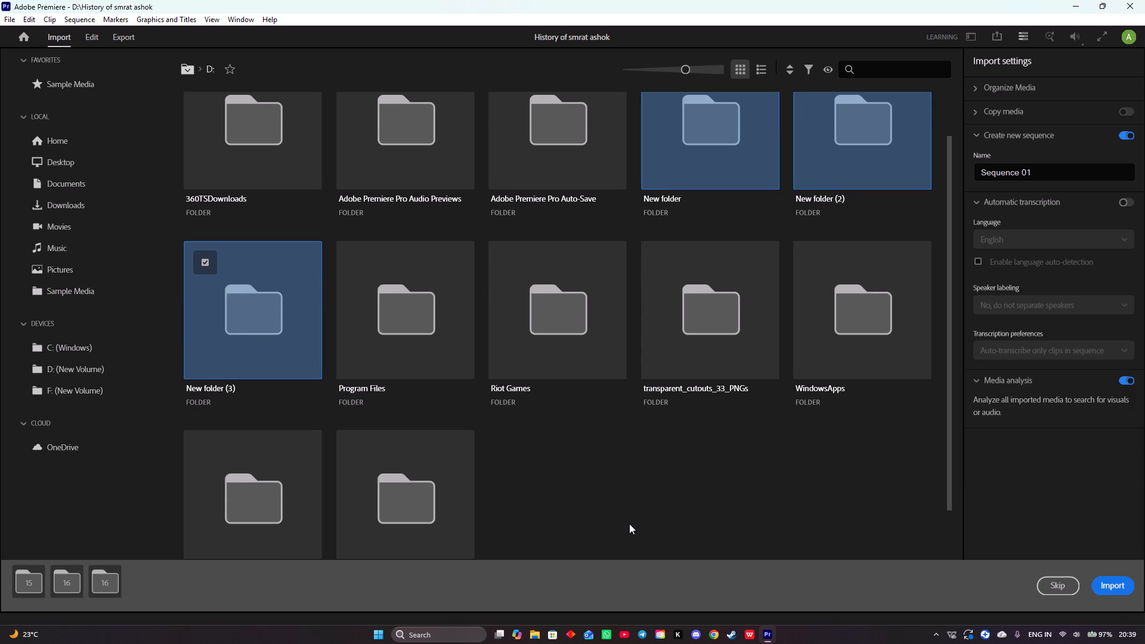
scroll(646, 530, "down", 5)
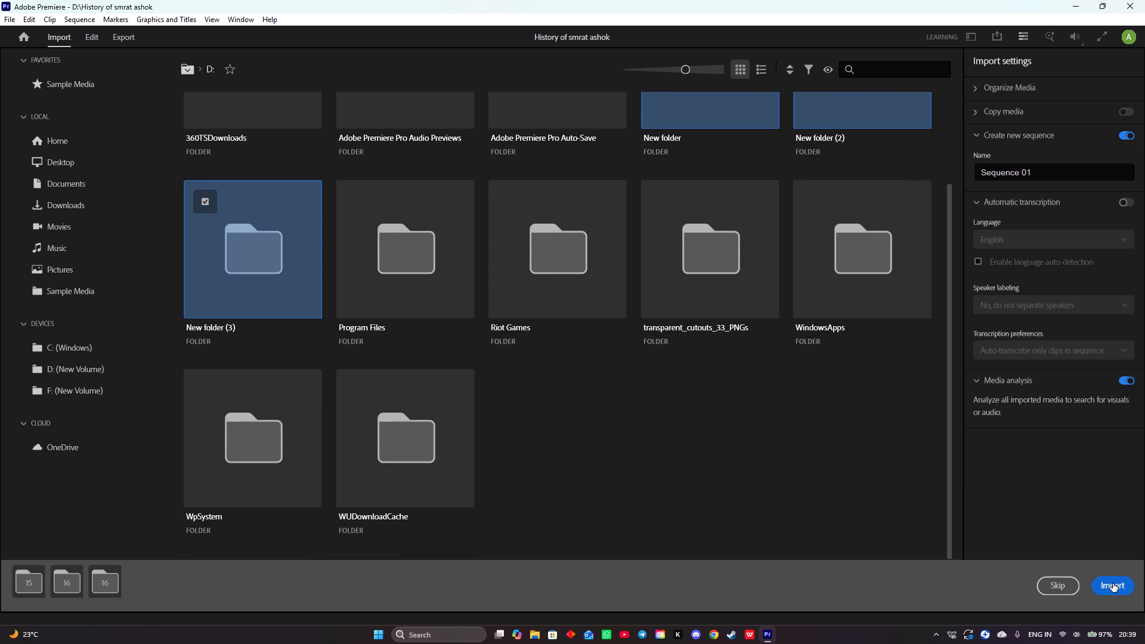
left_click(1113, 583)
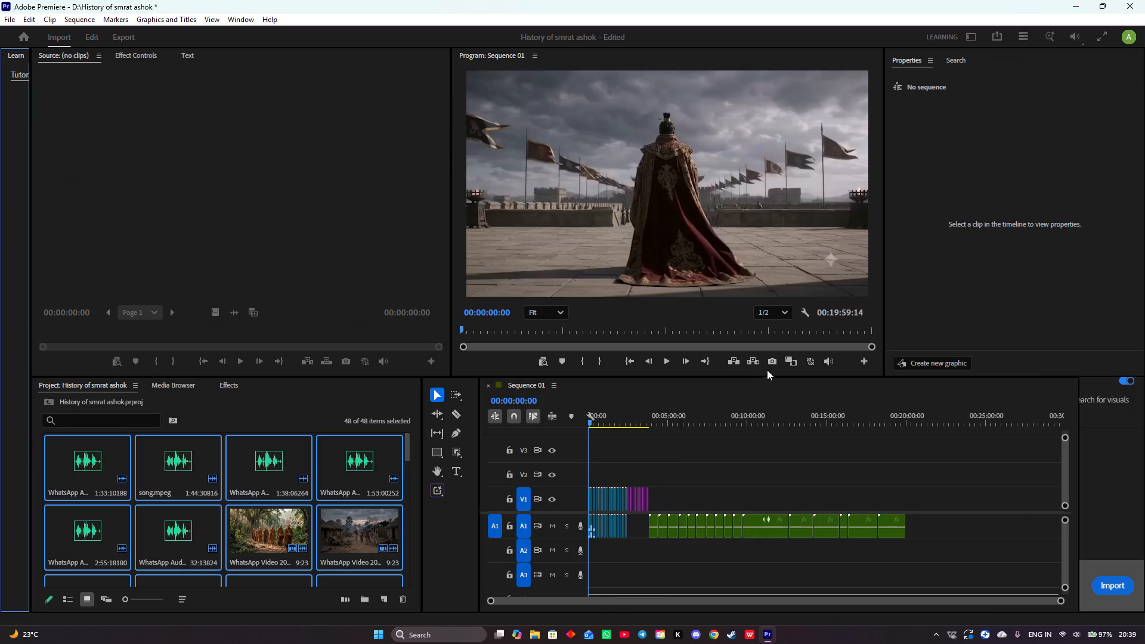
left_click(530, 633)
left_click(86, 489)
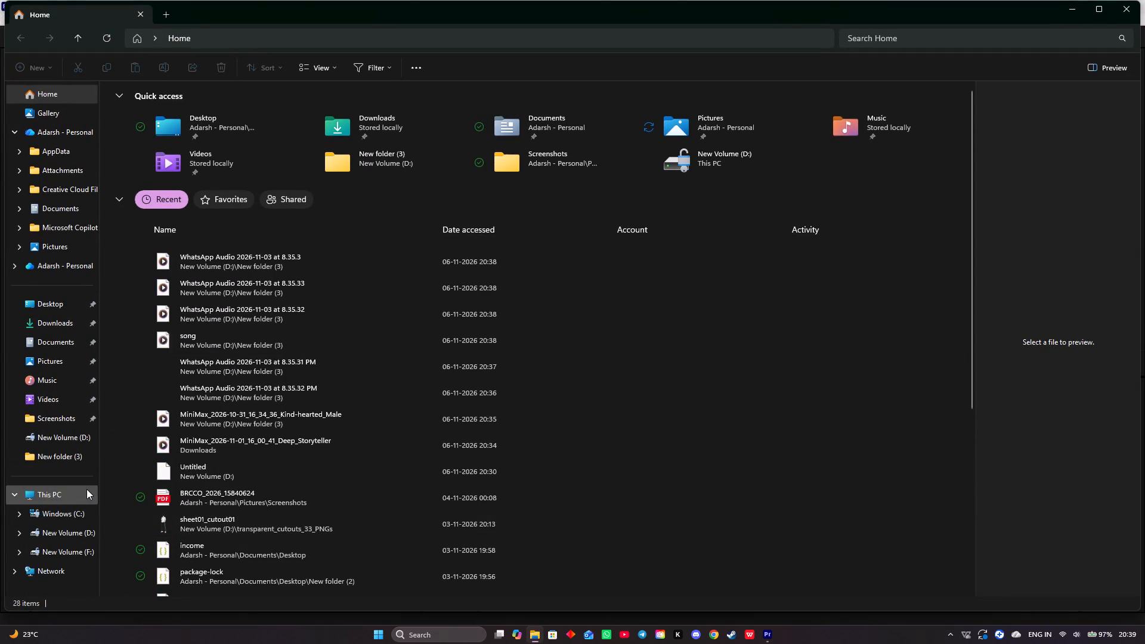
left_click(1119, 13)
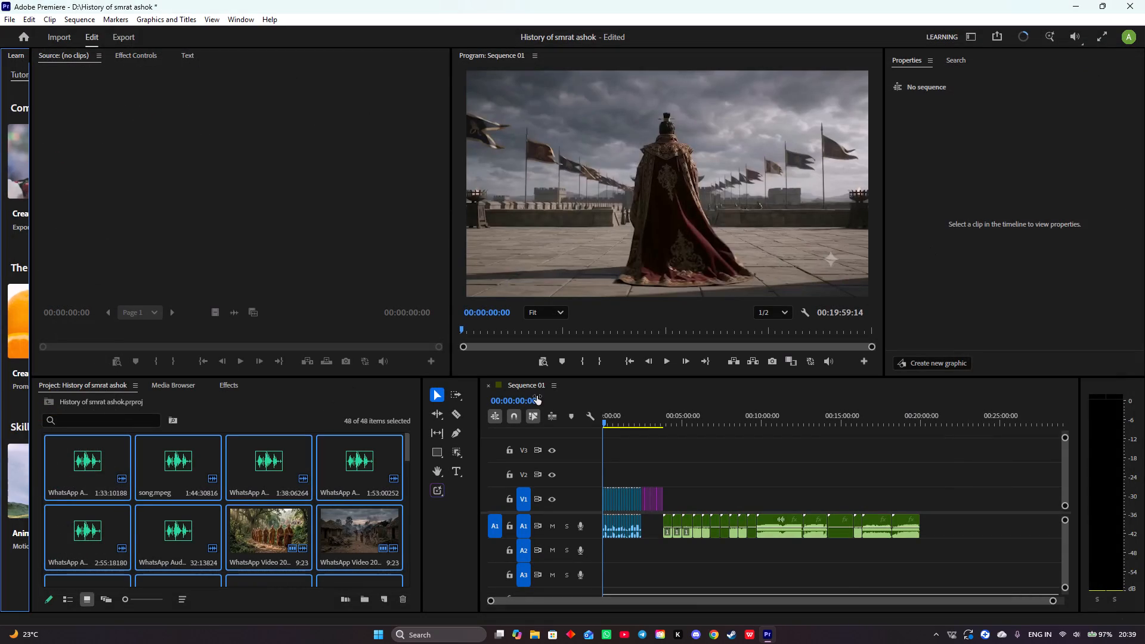
Play and scrub through Sequence 01 to review its opening clip and the end of the video section, returning to the start.
key("space")
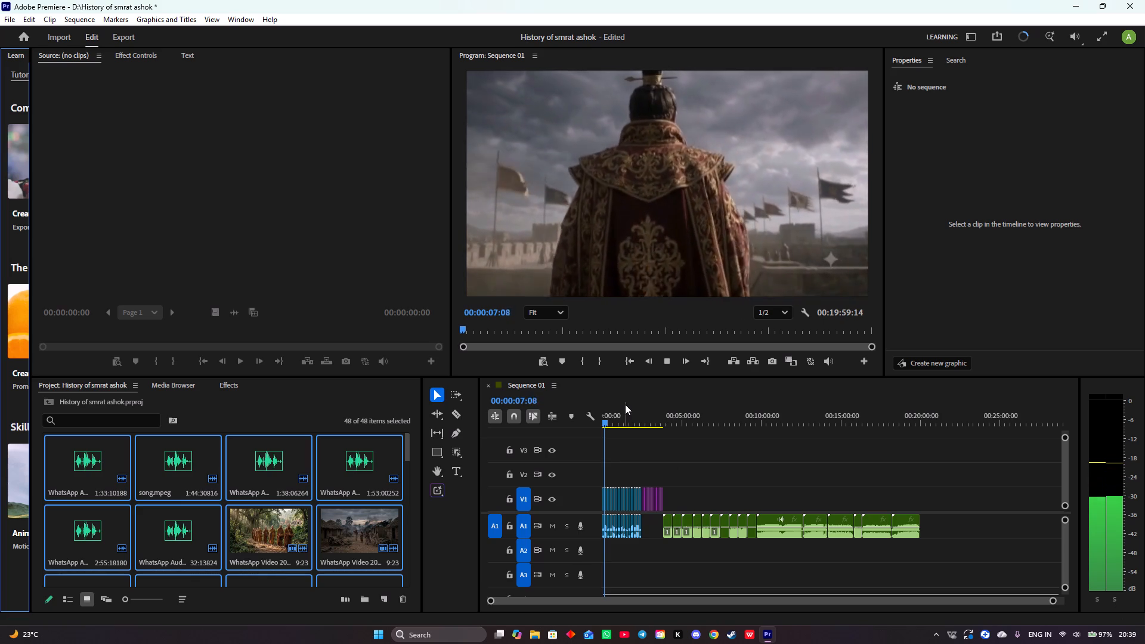
key("space")
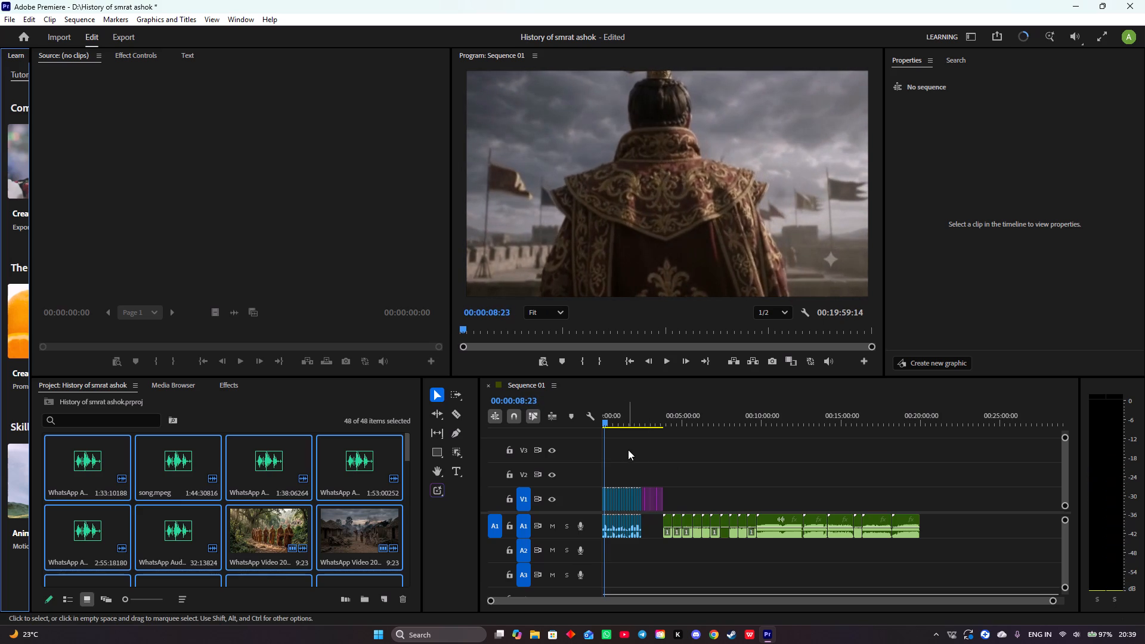
left_click_drag(603, 422, 661, 422)
key("space")
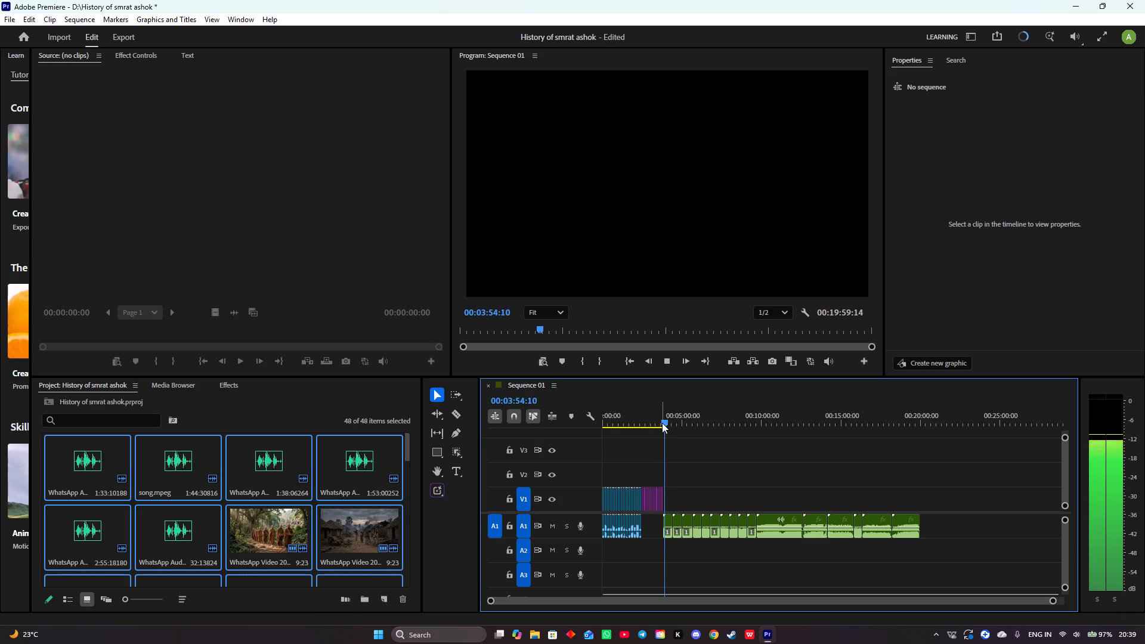
key("space")
left_click_drag(666, 423, 657, 425)
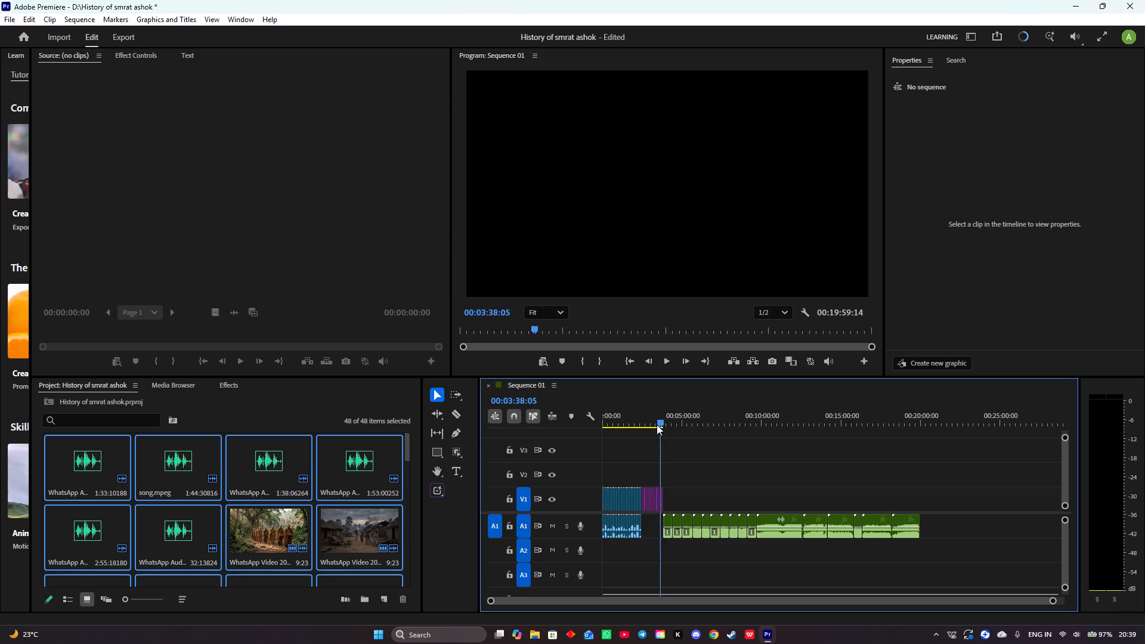
left_click_drag(657, 425, 580, 413)
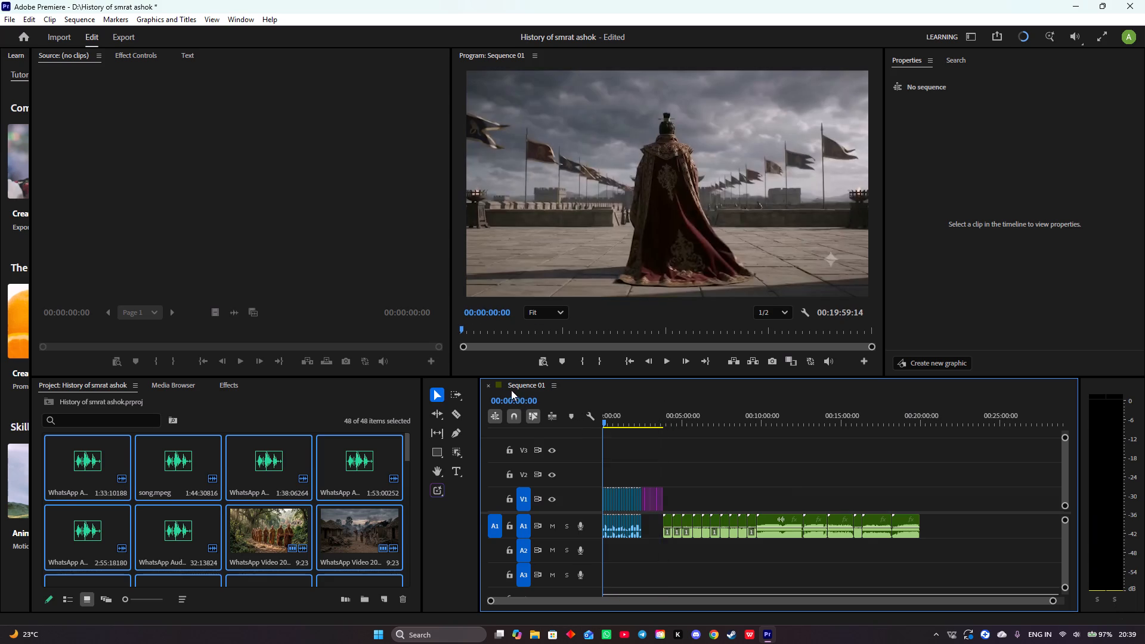
Widen the Timeline slightly and expand the Program Monitor over nearly all of the Source Monitor's width.
scroll(670, 486, "up", 2, "ctrl")
left_click_drag(479, 397, 461, 394)
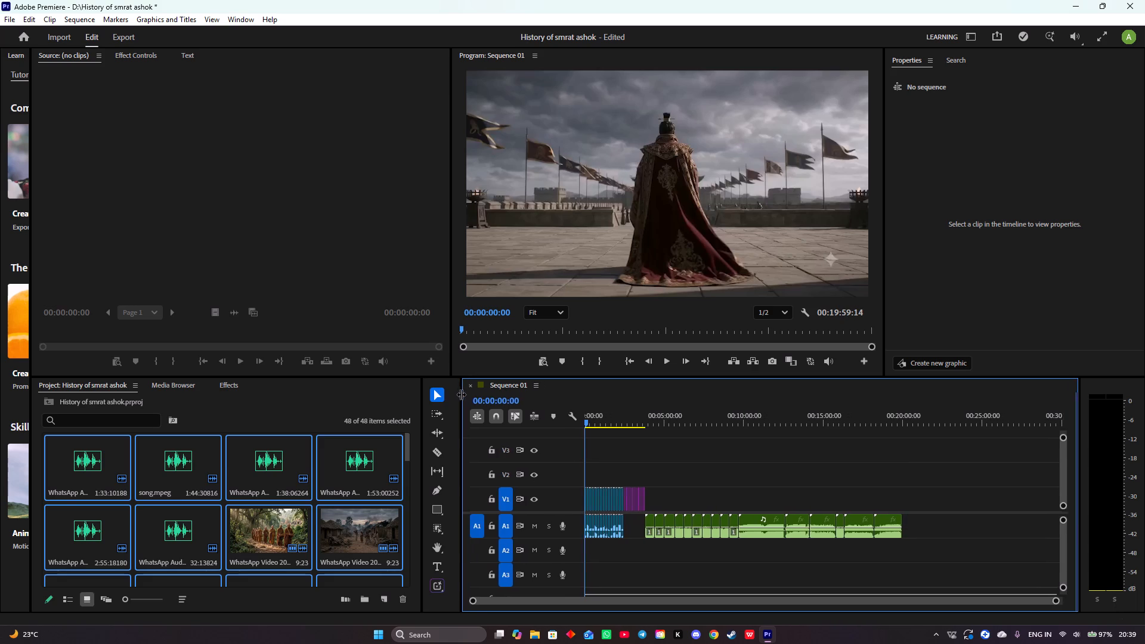
left_click_drag(461, 394, 453, 392)
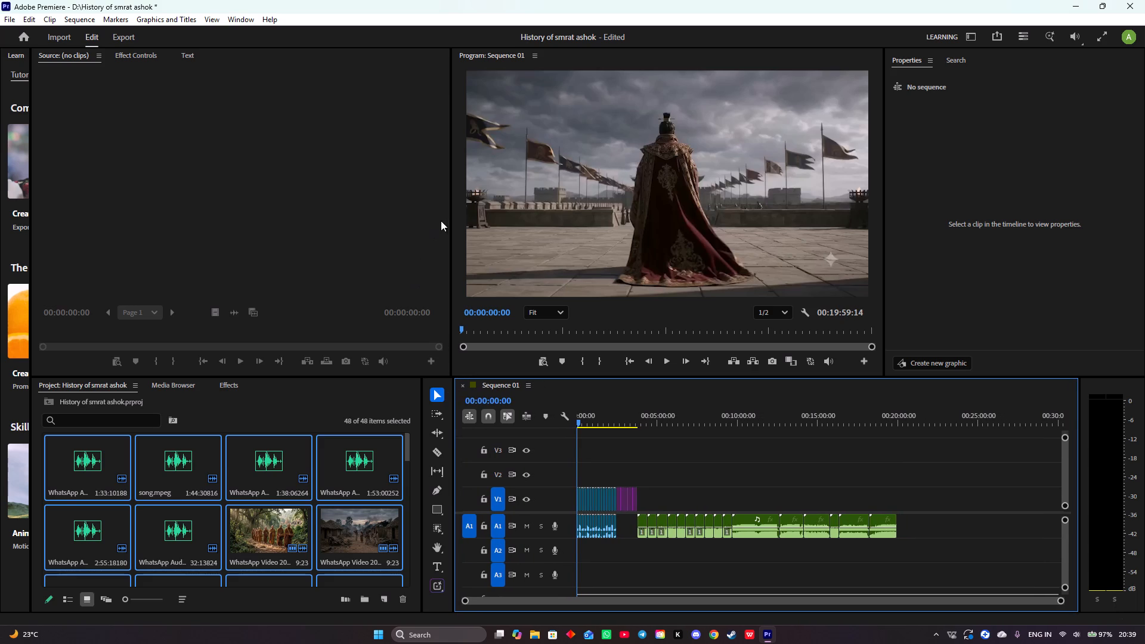
left_click_drag(451, 216, 406, 212)
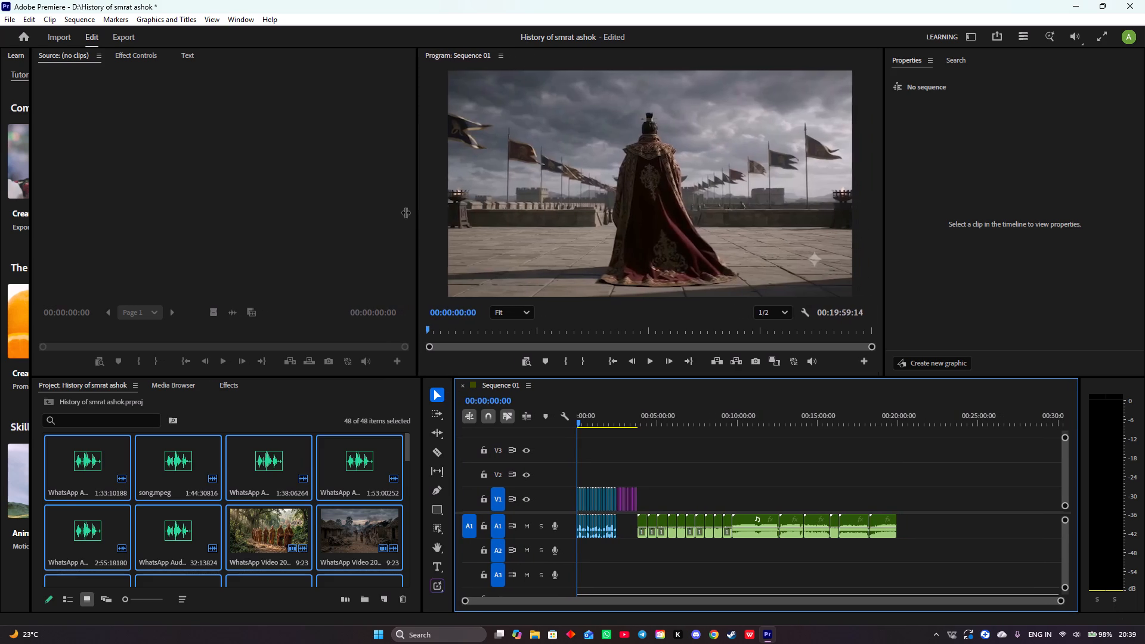
left_click_drag(406, 212, 0, 194)
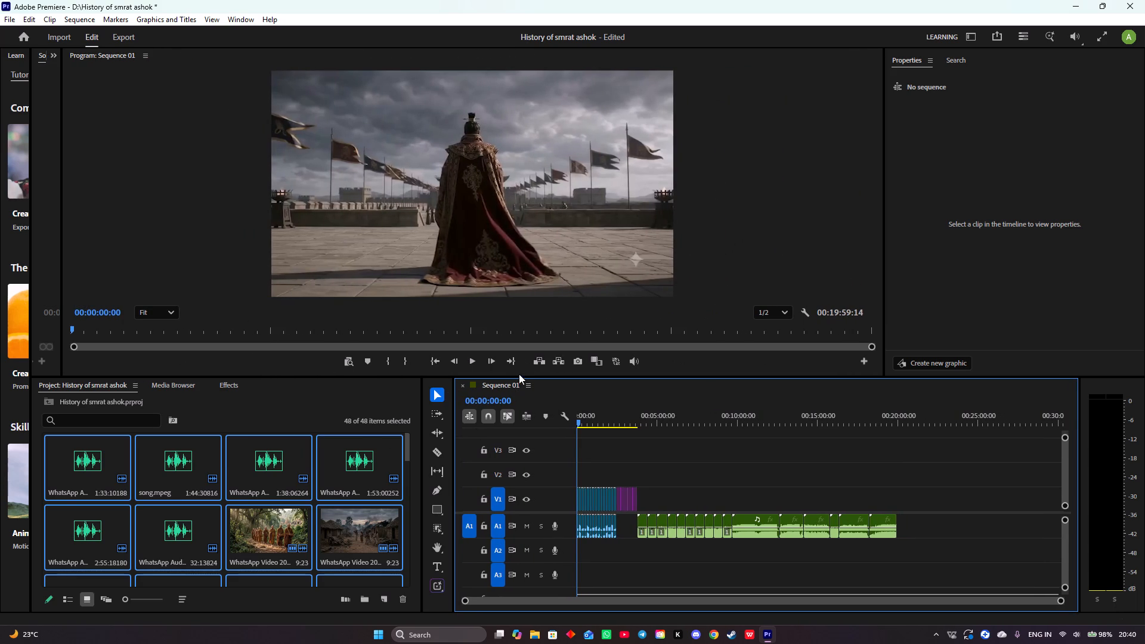
Enlarge the Timeline by raising its upper edge, narrowing the Project area and reducing the tools to one column.
left_click_drag(522, 377, 512, 349)
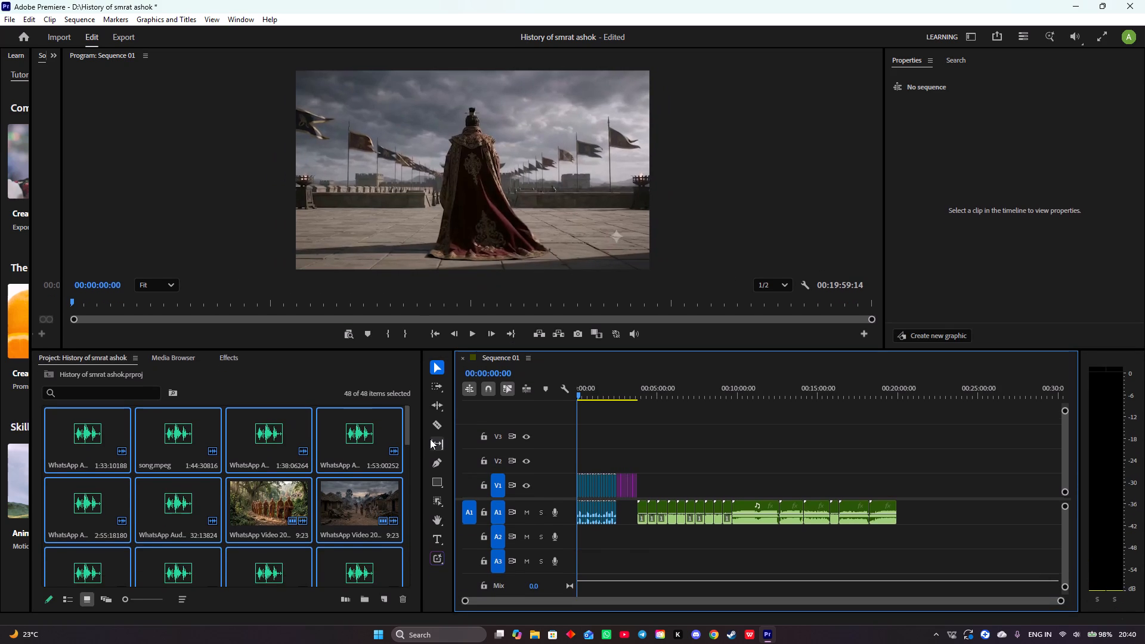
left_click_drag(422, 438, 343, 447)
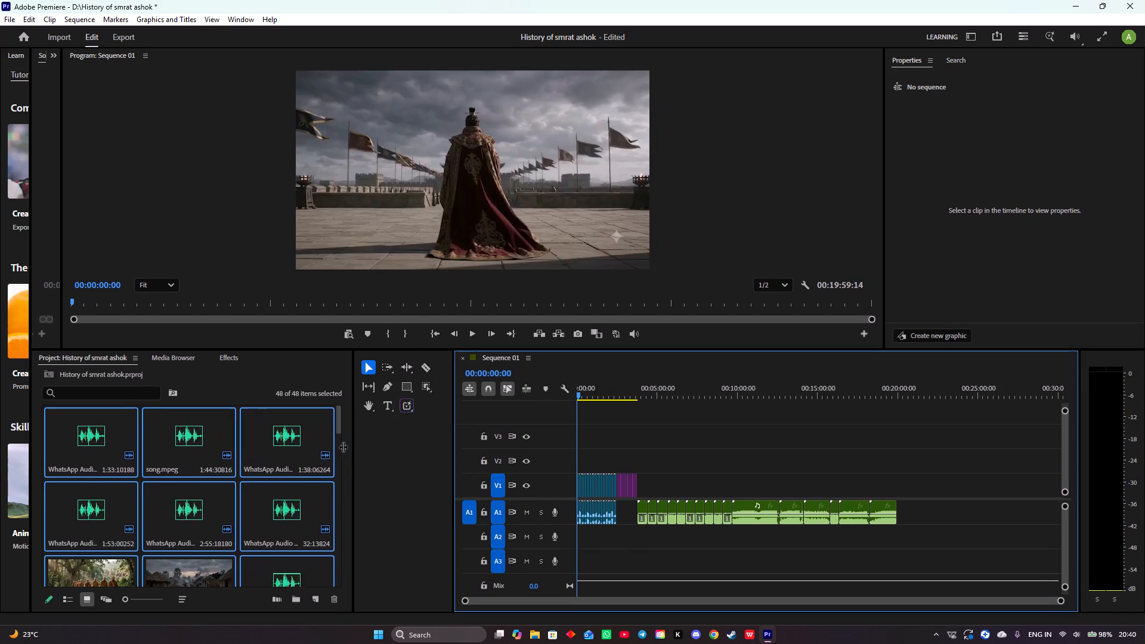
left_click_drag(343, 447, 294, 456)
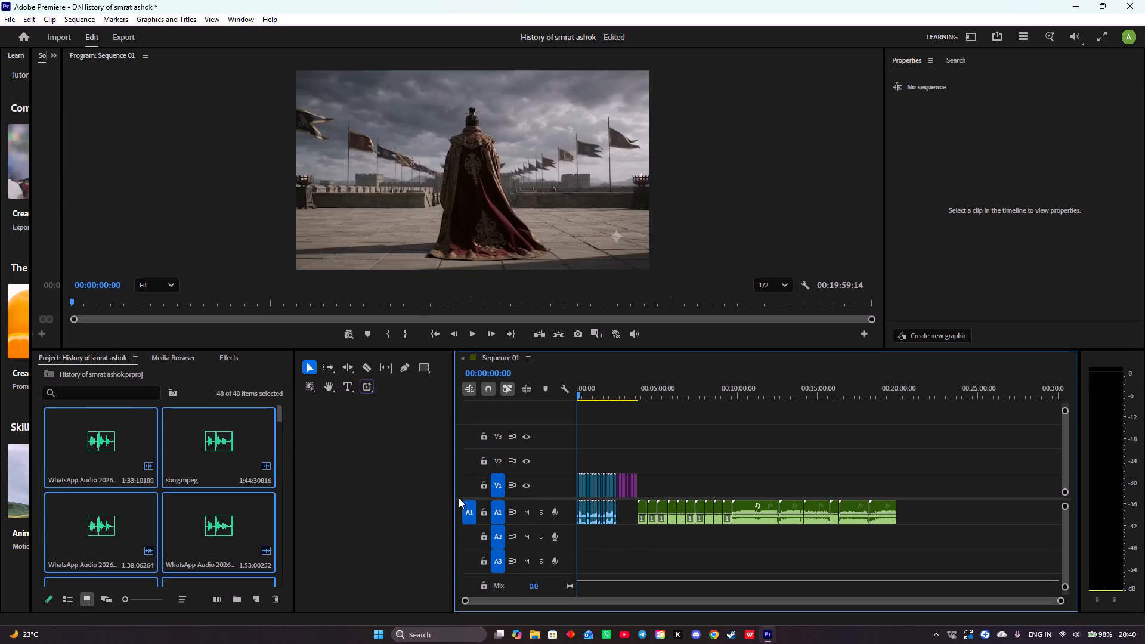
left_click_drag(454, 494, 330, 499)
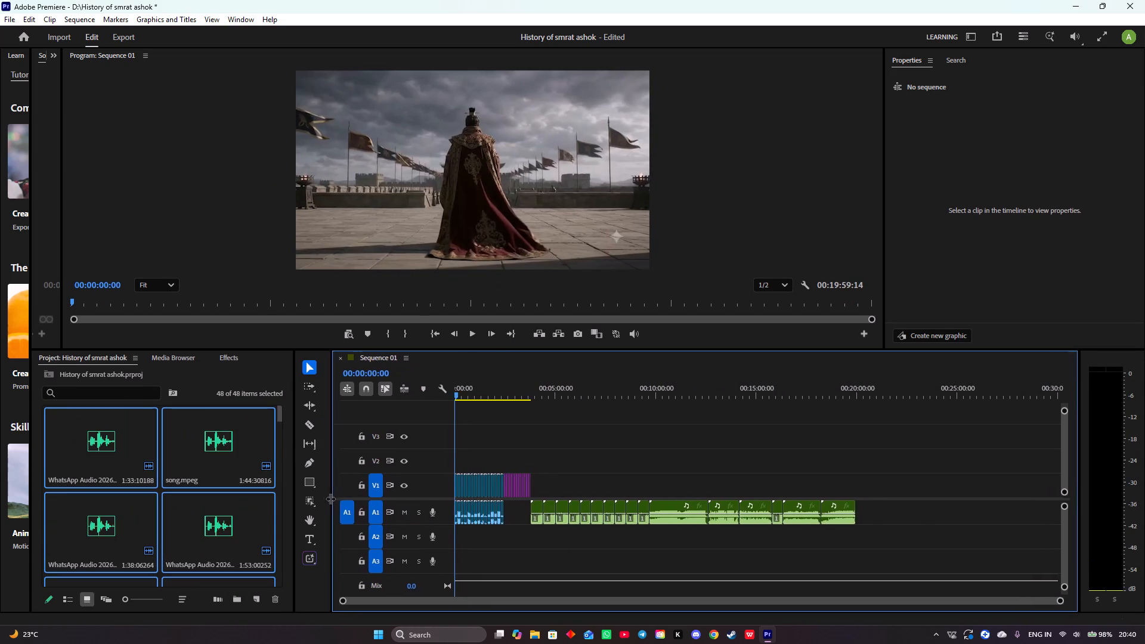
left_click_drag(330, 499, 325, 497)
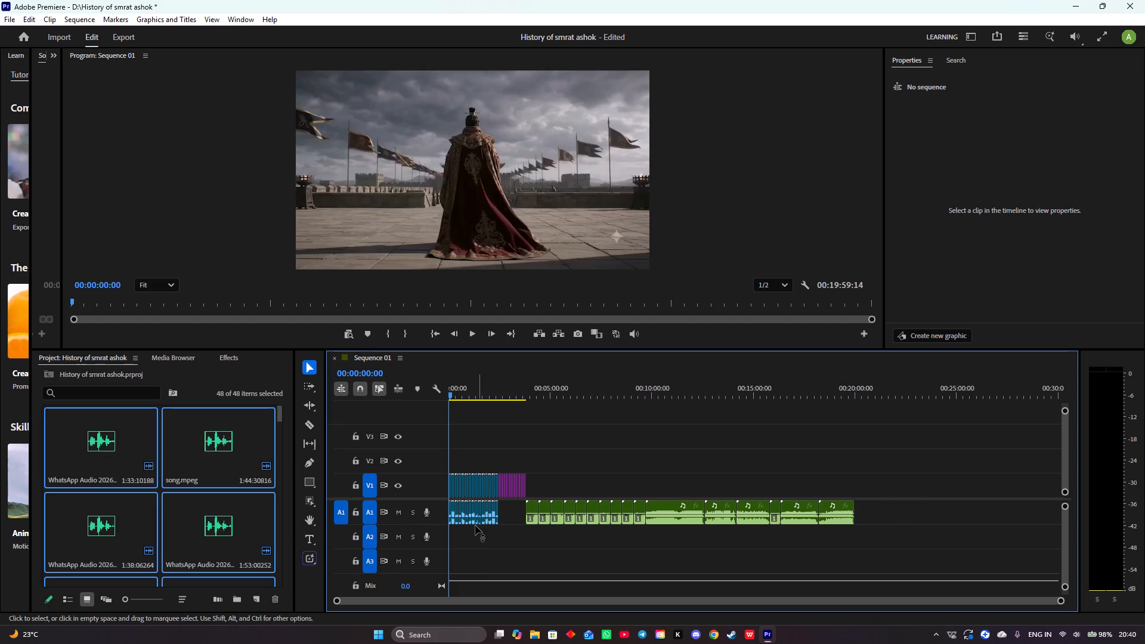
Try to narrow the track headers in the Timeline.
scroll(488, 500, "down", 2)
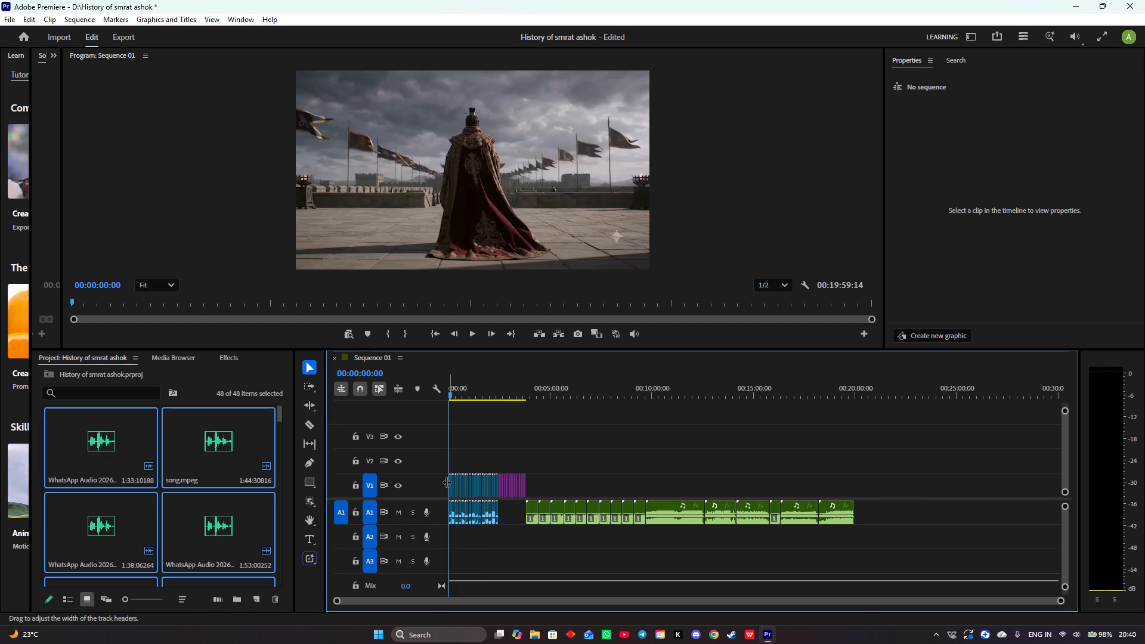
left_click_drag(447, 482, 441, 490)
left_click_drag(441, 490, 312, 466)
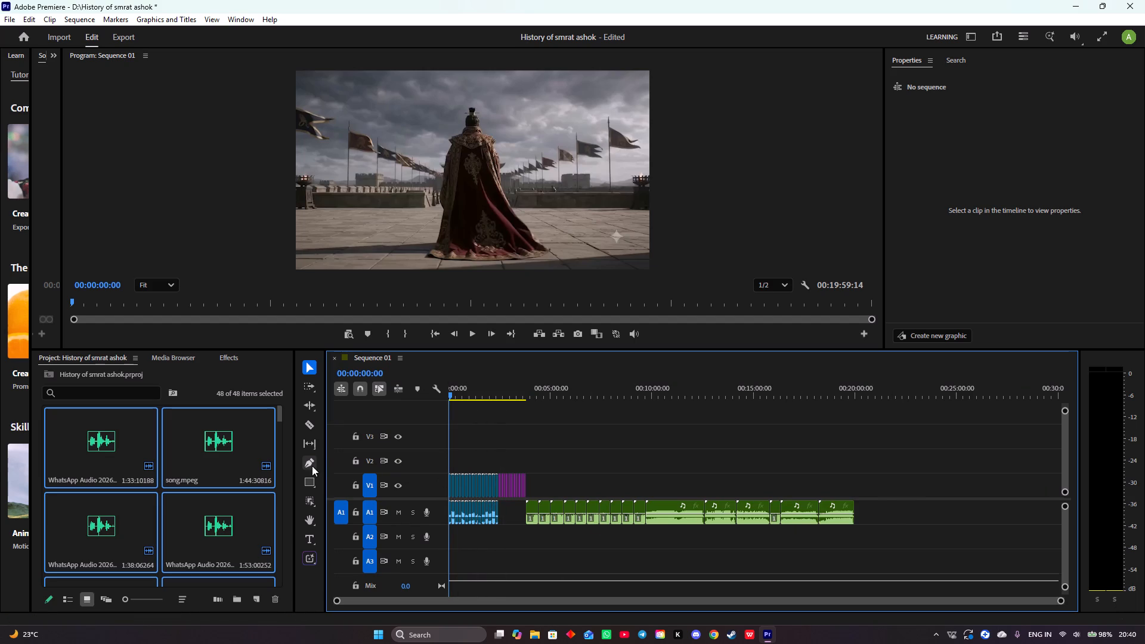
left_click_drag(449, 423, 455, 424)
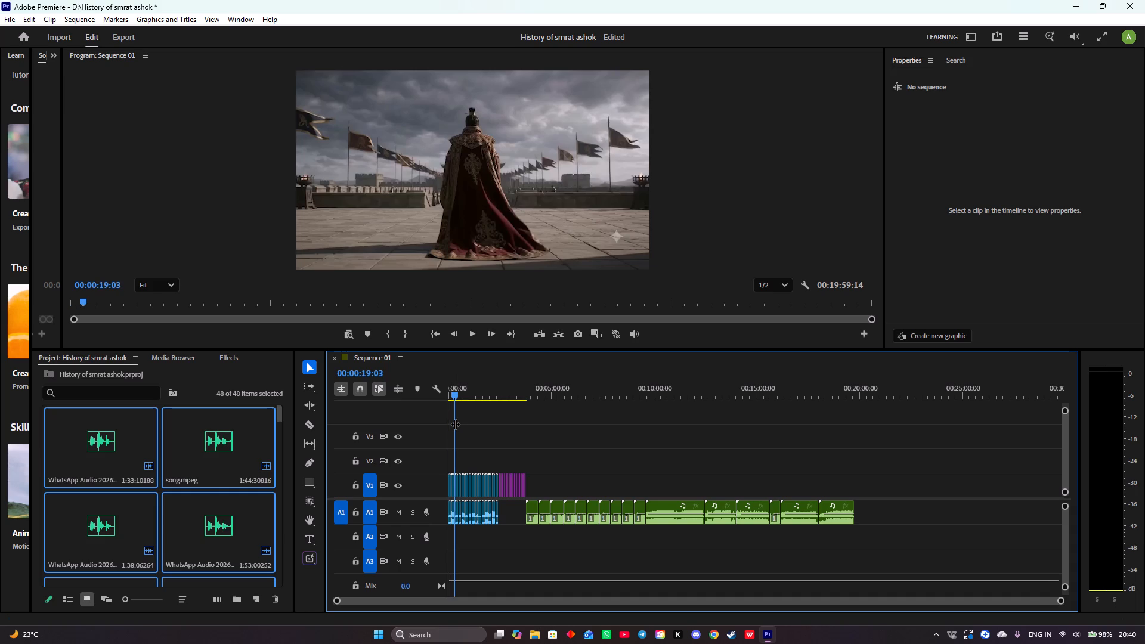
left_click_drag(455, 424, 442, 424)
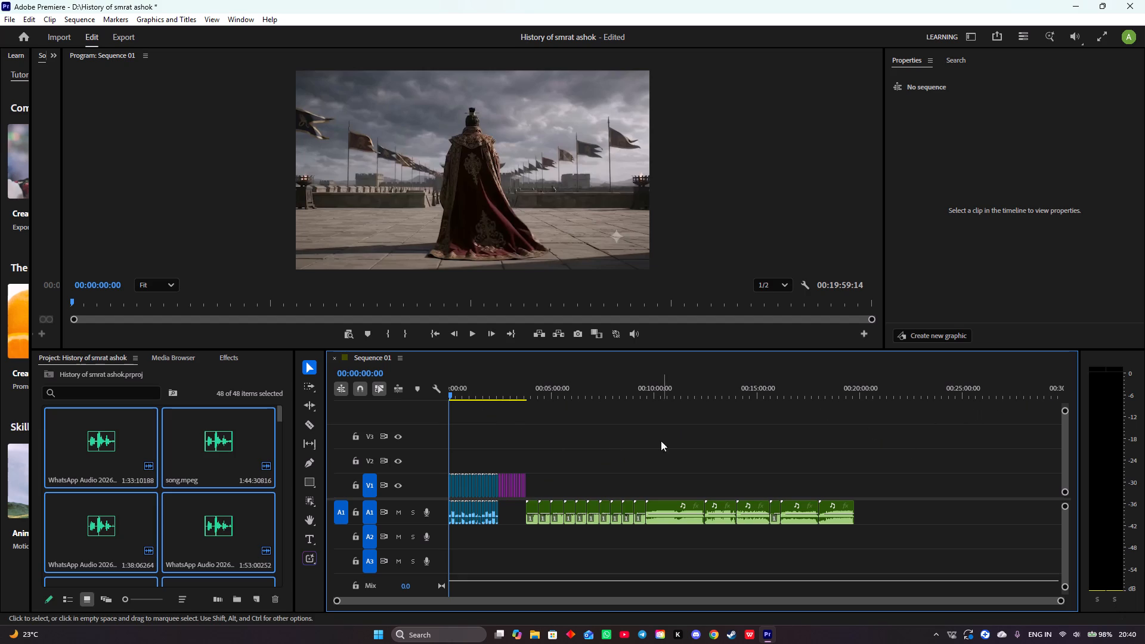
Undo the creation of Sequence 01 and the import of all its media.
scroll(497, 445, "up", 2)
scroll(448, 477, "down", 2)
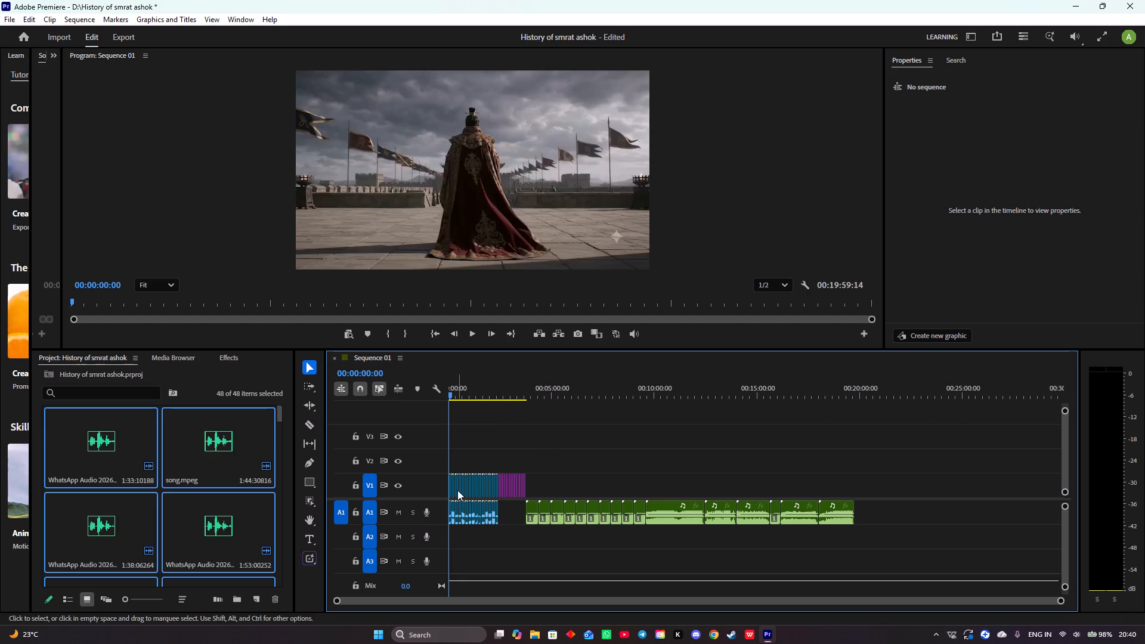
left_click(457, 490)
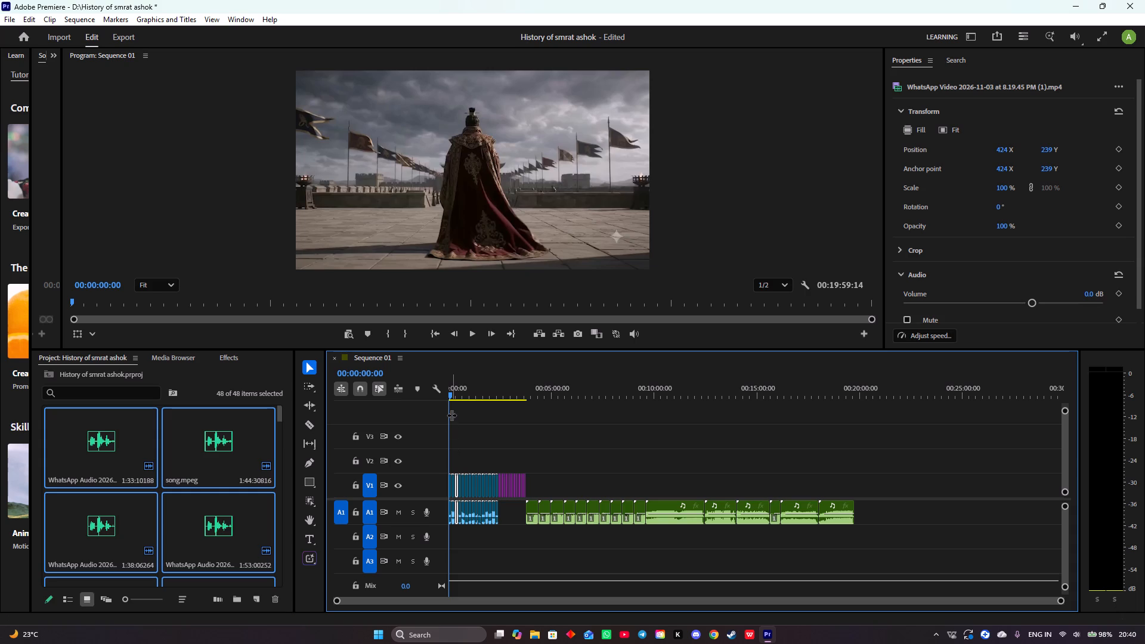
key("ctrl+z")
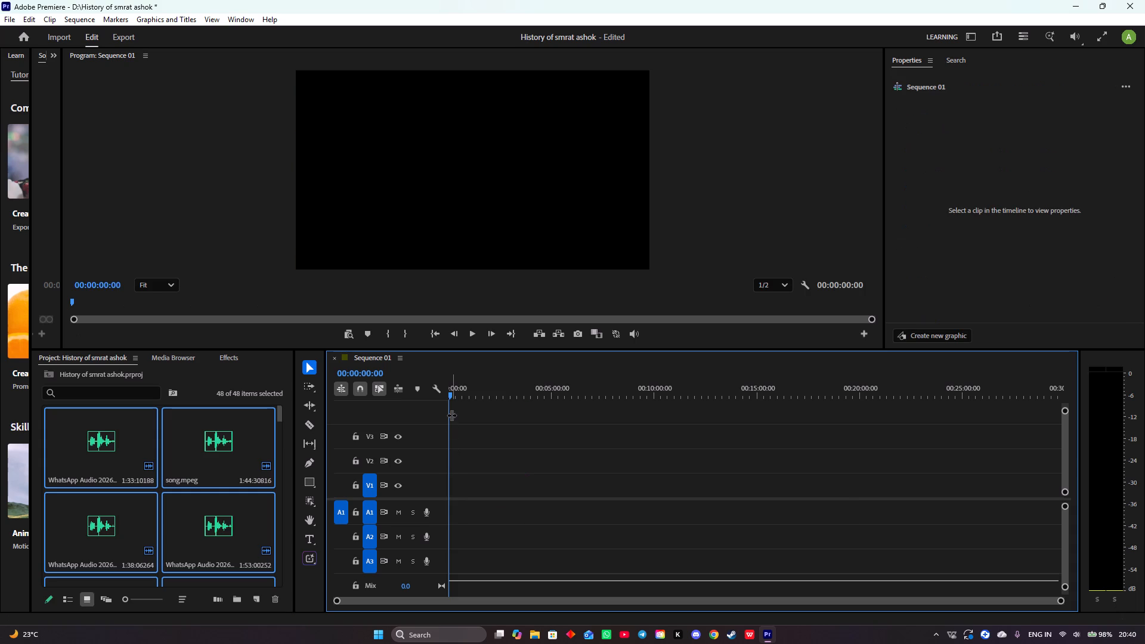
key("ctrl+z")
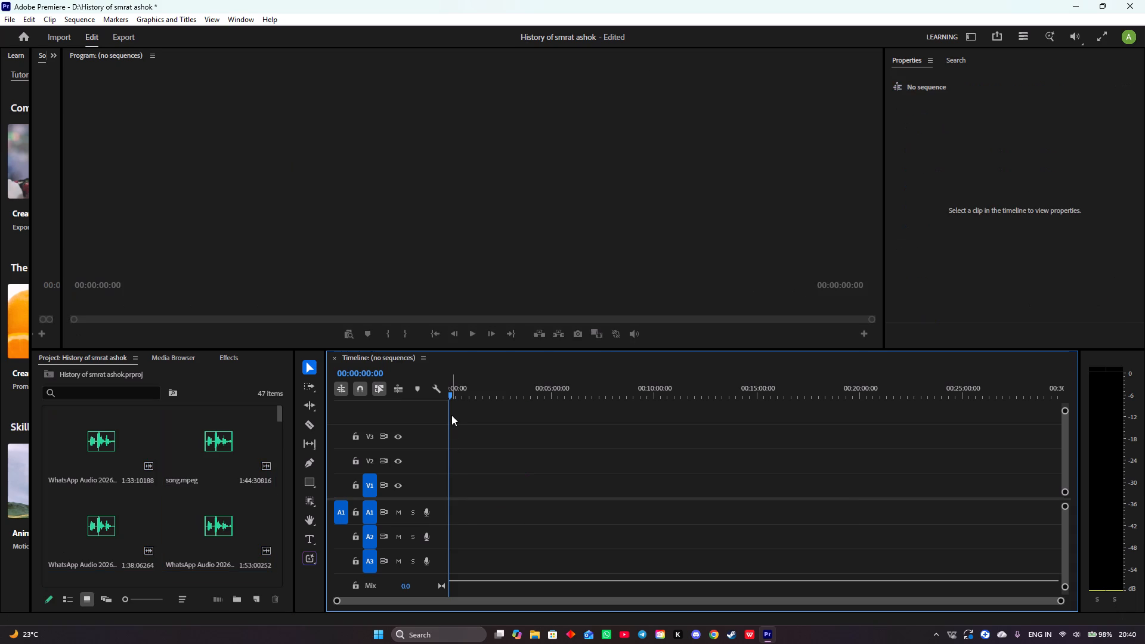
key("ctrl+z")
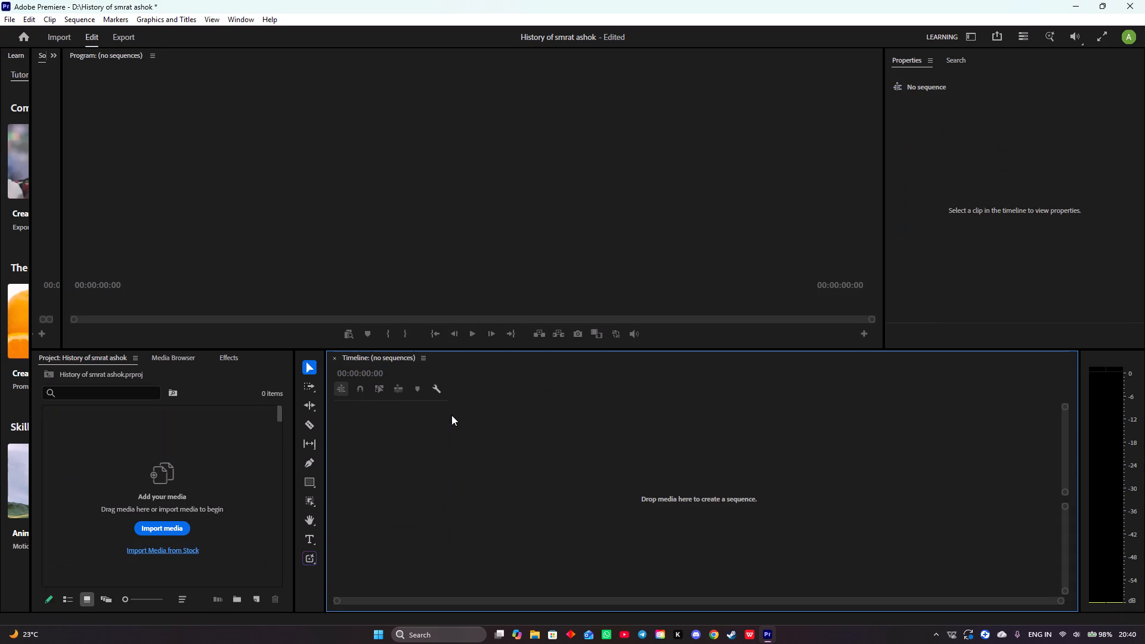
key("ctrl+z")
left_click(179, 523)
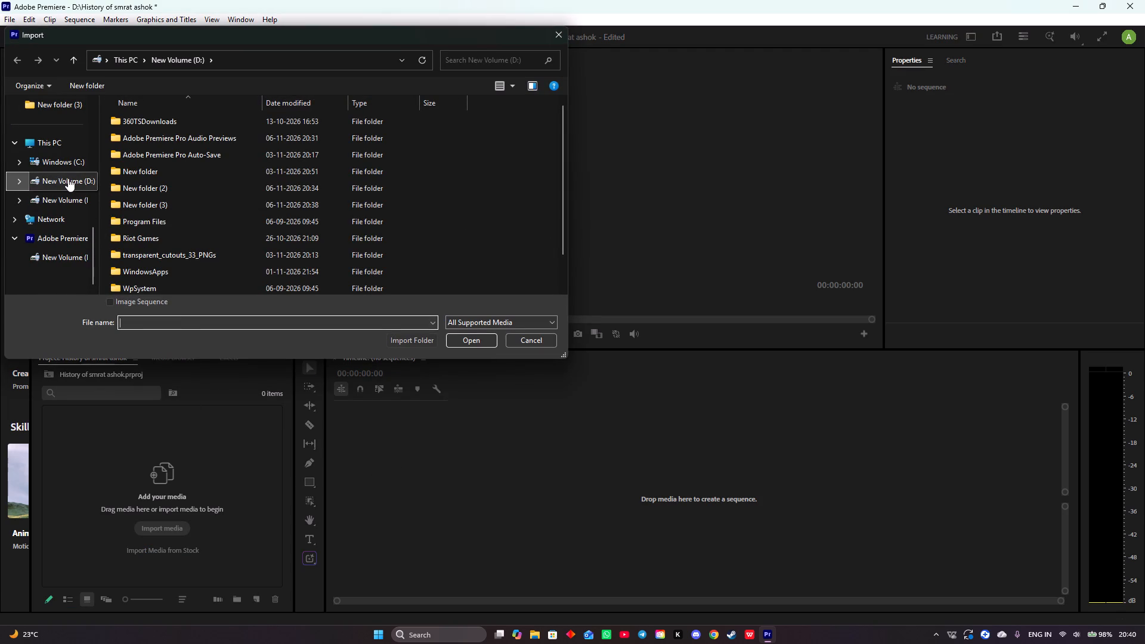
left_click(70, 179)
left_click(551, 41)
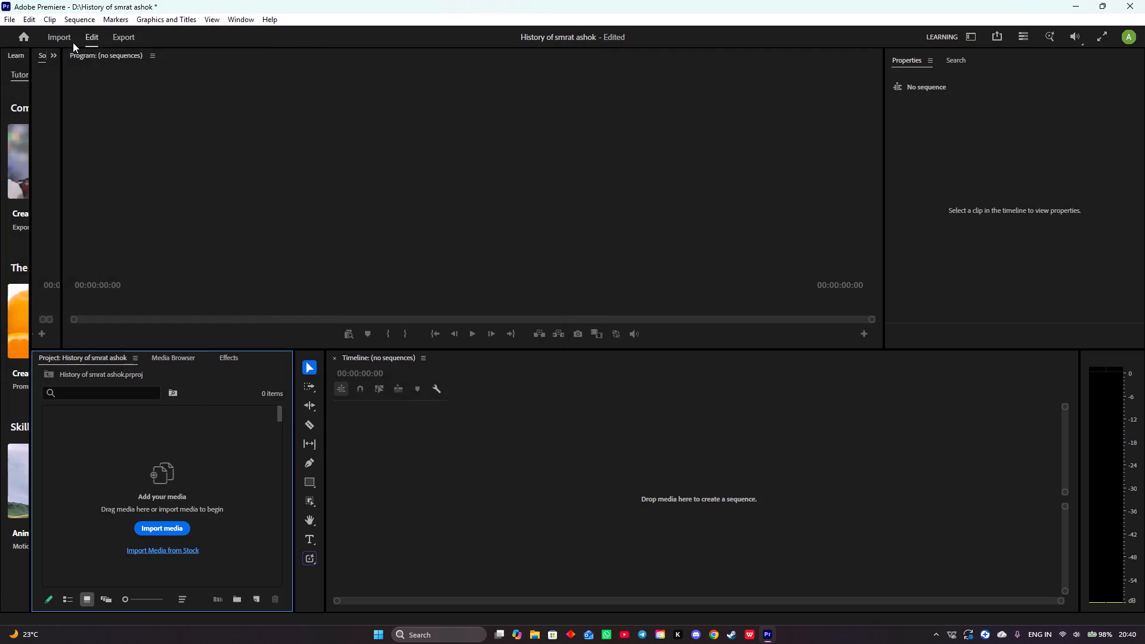
Import only the media folder named New folder from drive D:, creating a new sequence from its videos.
left_click(58, 36)
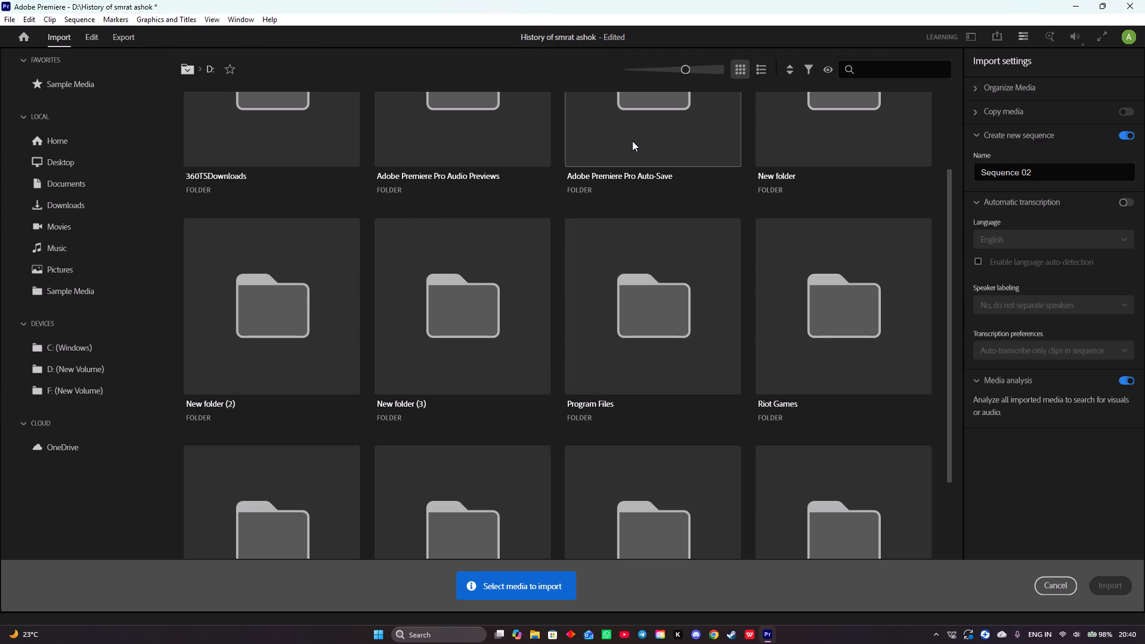
left_click(768, 138)
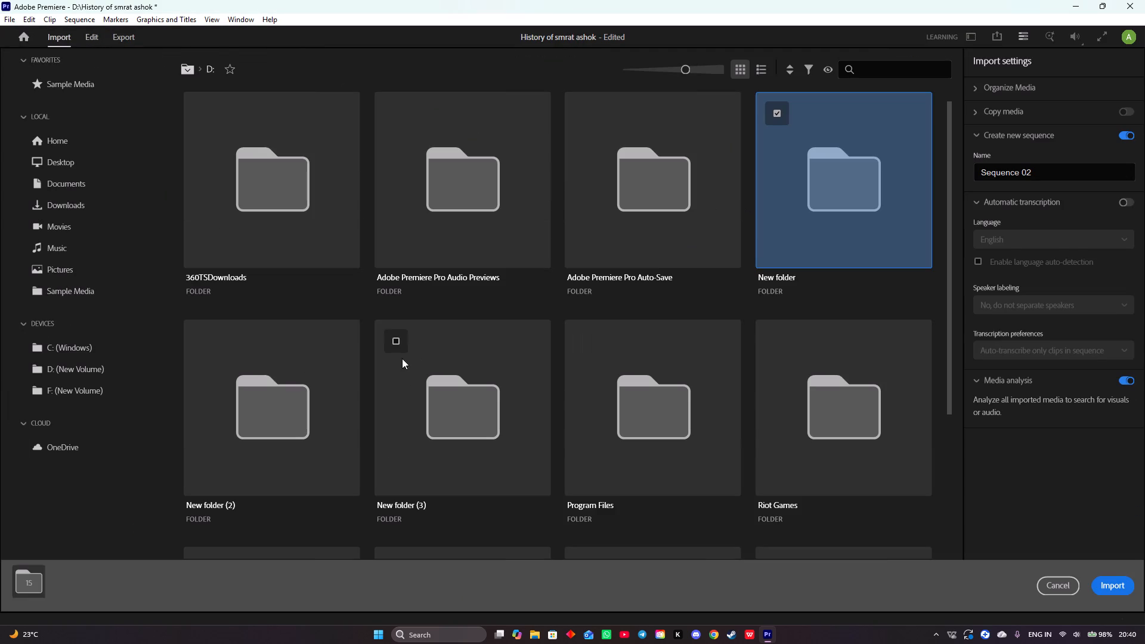
left_click(302, 366)
left_click(477, 416)
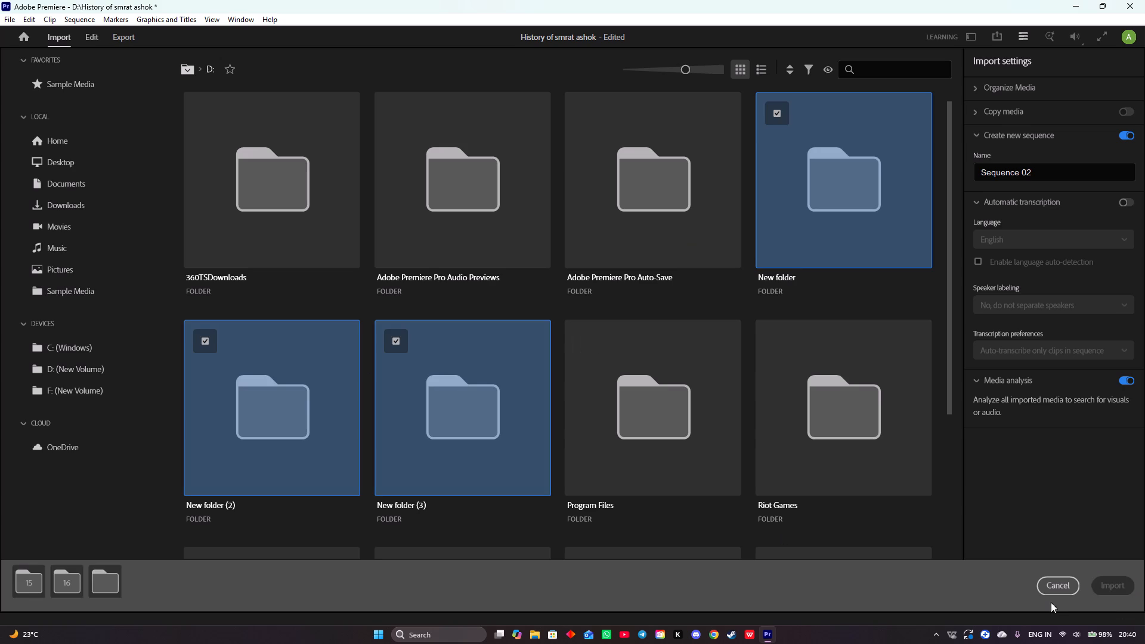
left_click(439, 452)
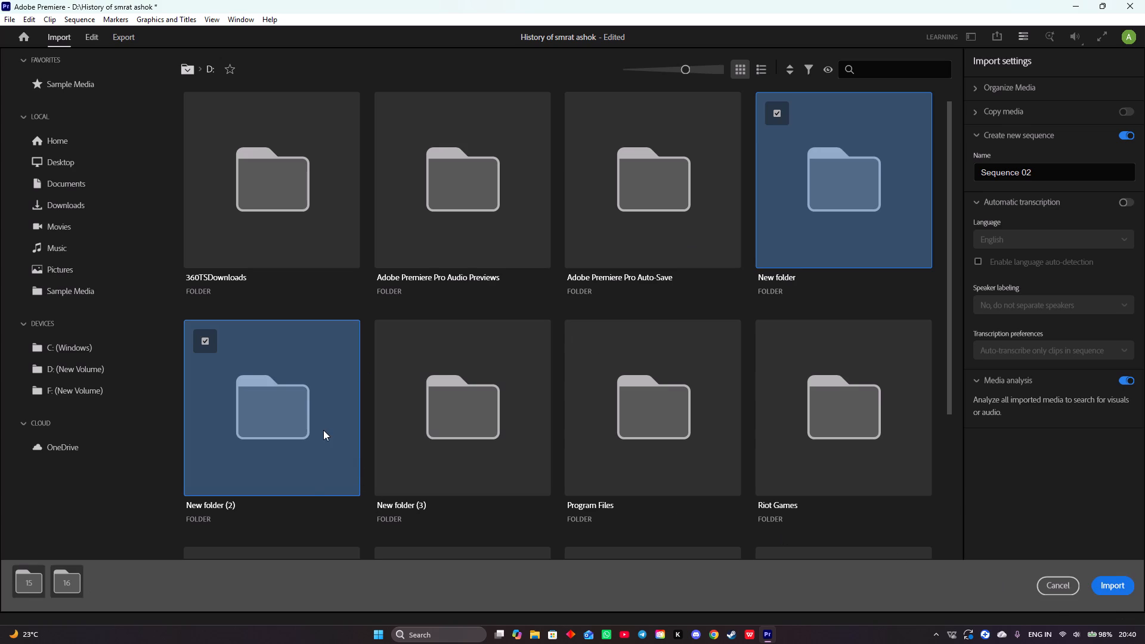
left_click(323, 430)
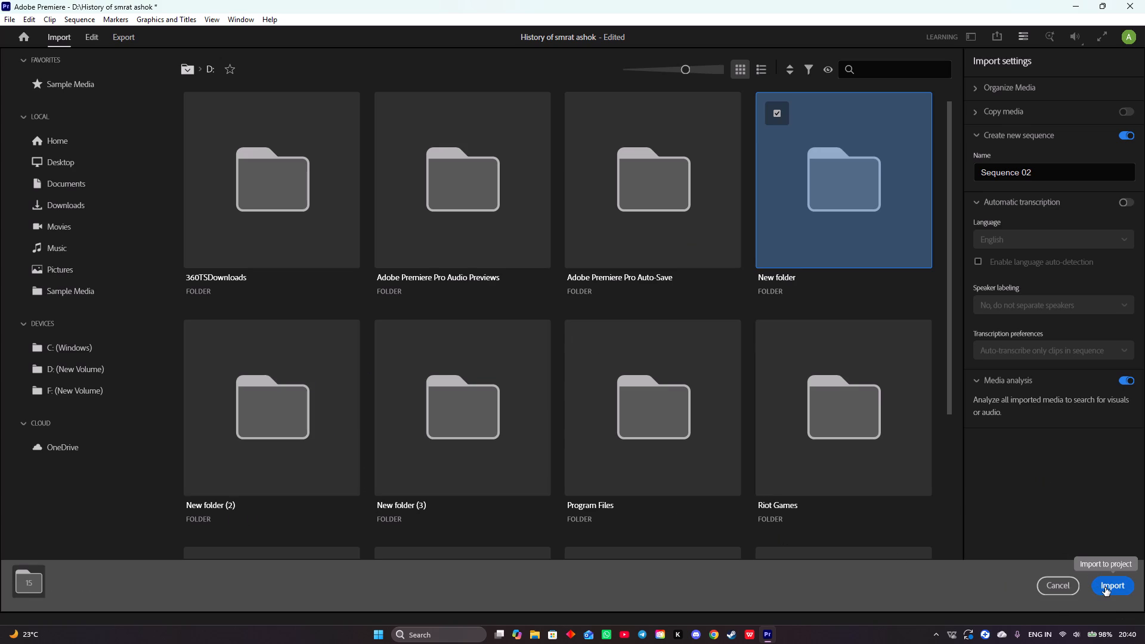
left_click(1105, 587)
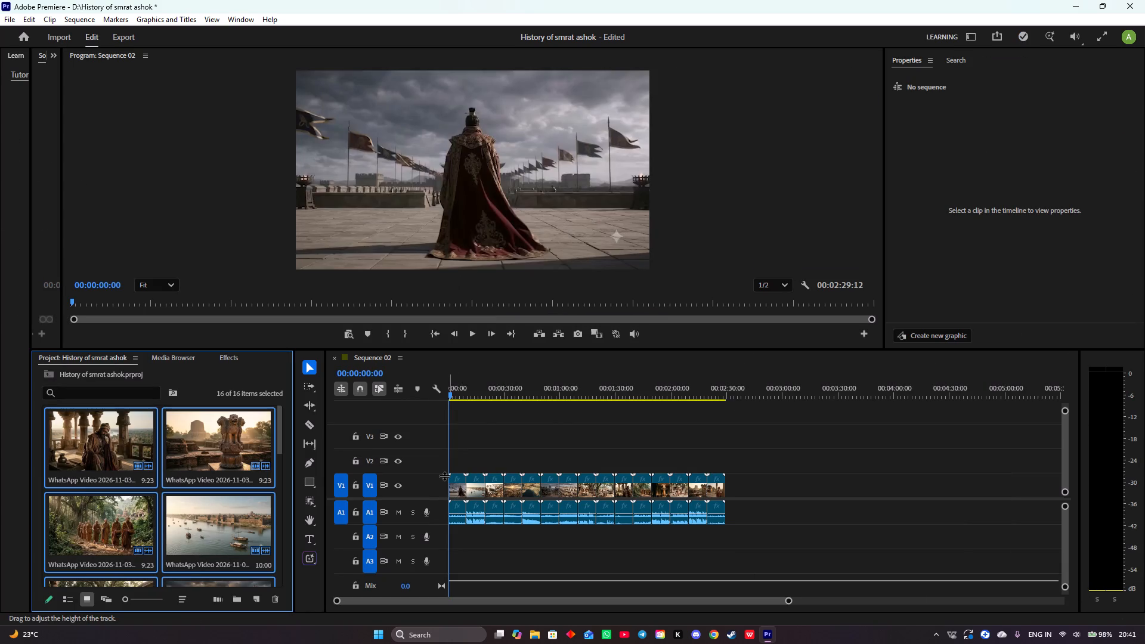
Play the opening clips of the new sequence for review and return the playhead to 00:00:00:00.
key("space")
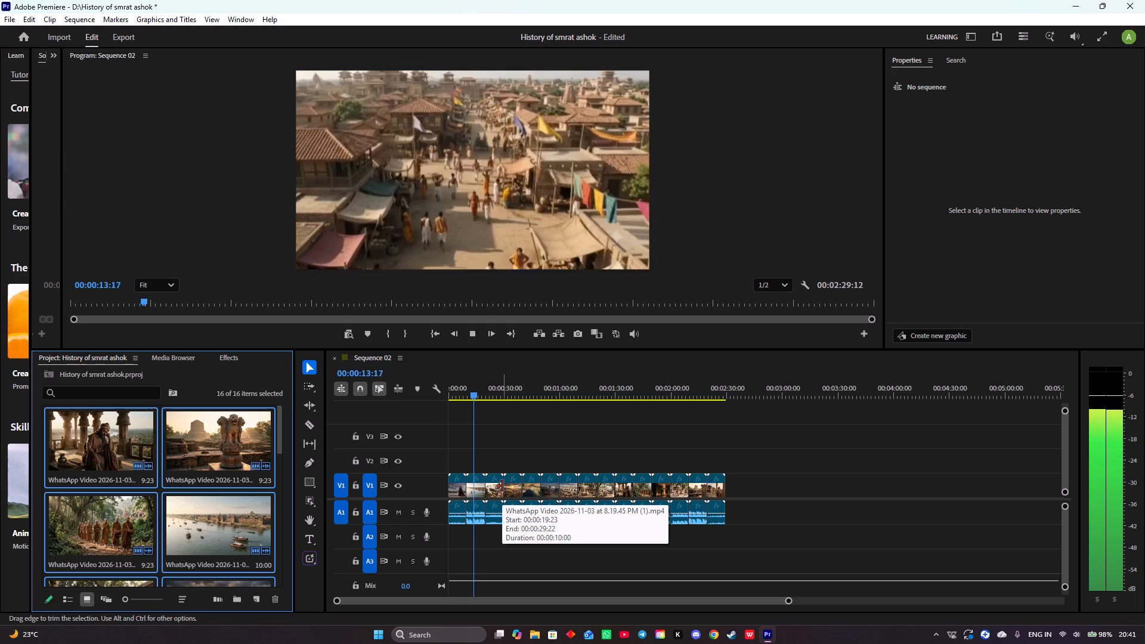
key("space")
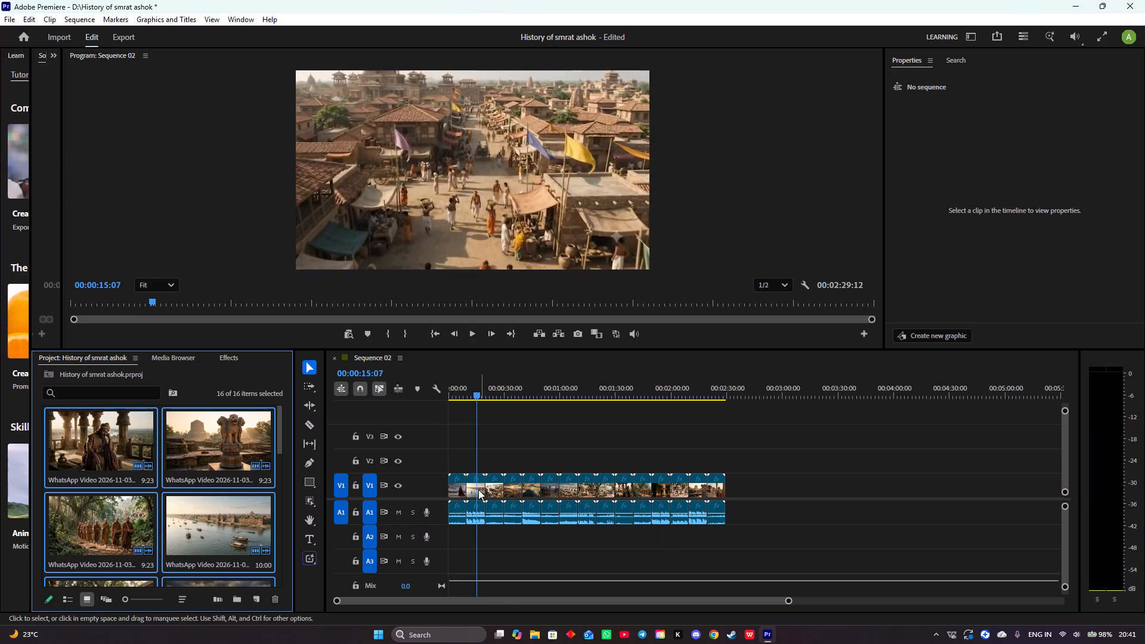
left_click_drag(476, 395, 440, 386)
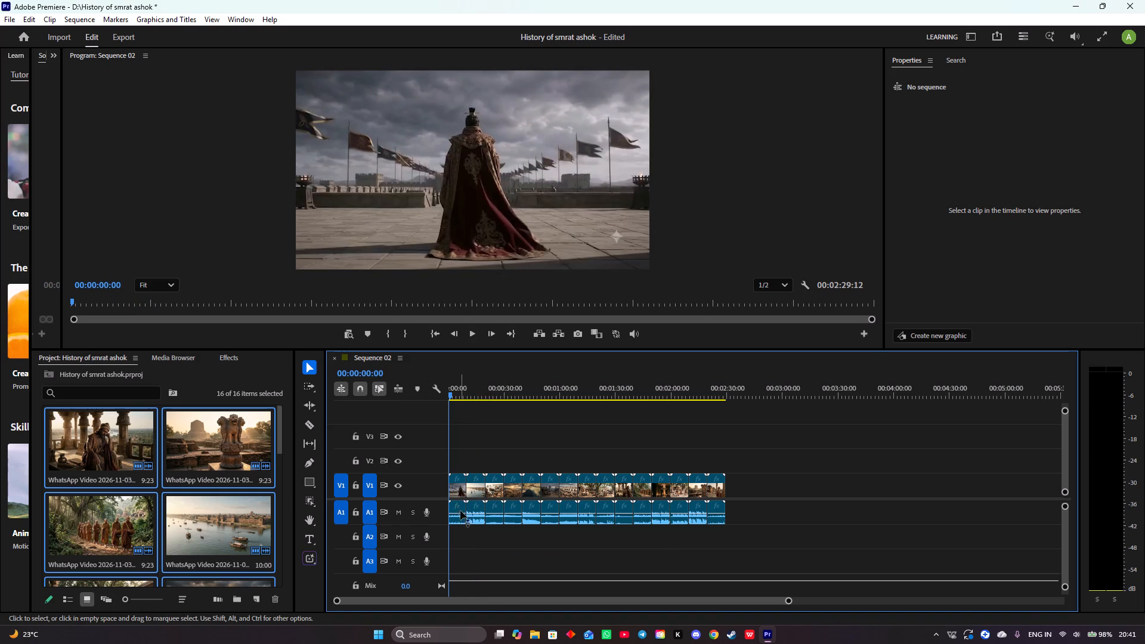
Unlink the audio from the video of the first four clips in the Timeline, one clip at a time.
right_click(457, 517)
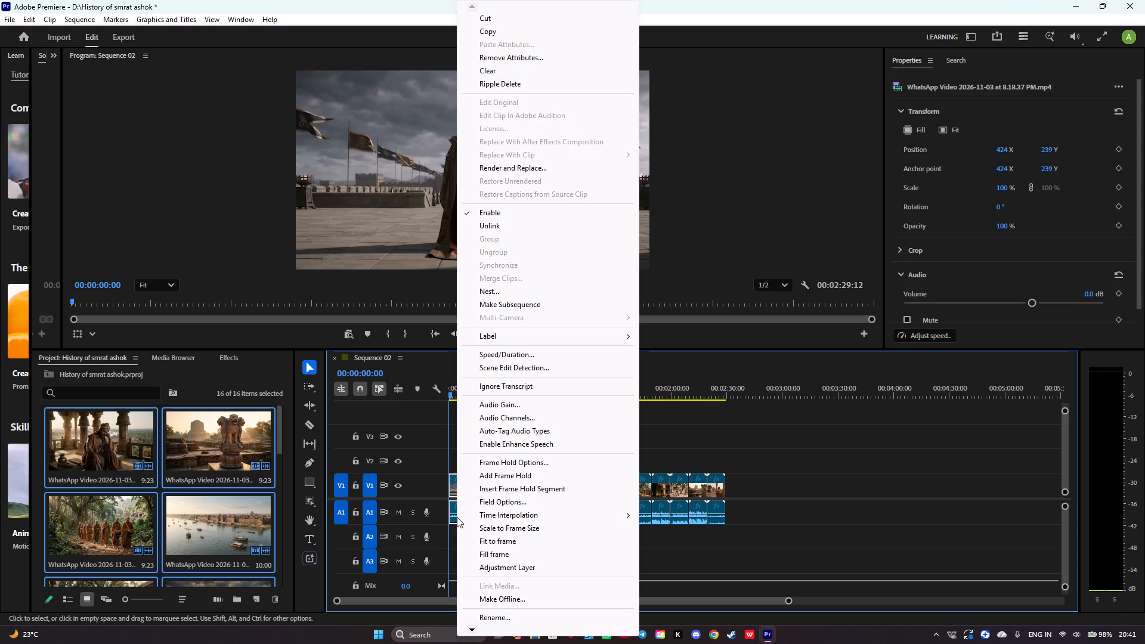
left_click(509, 226)
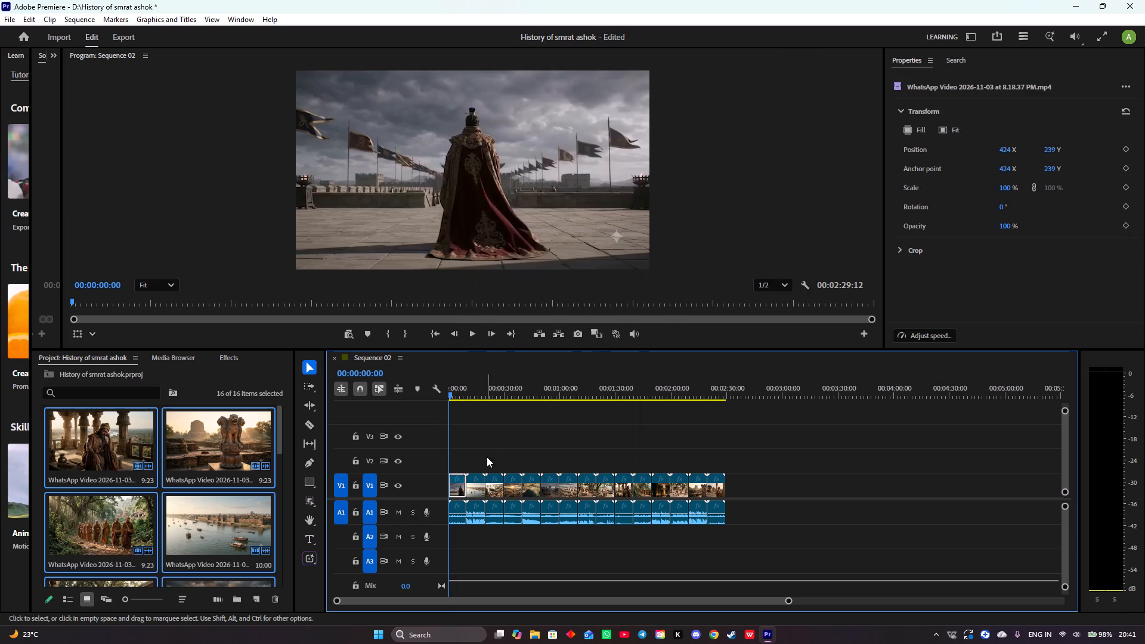
right_click(474, 507)
right_click(474, 503)
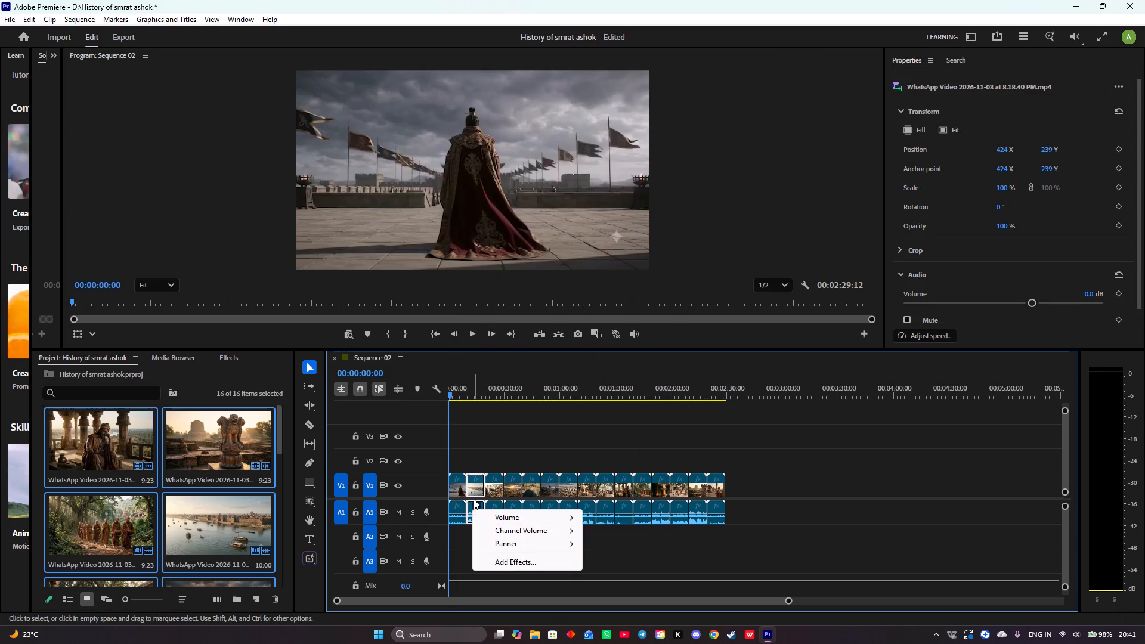
right_click(477, 488)
left_click(518, 229)
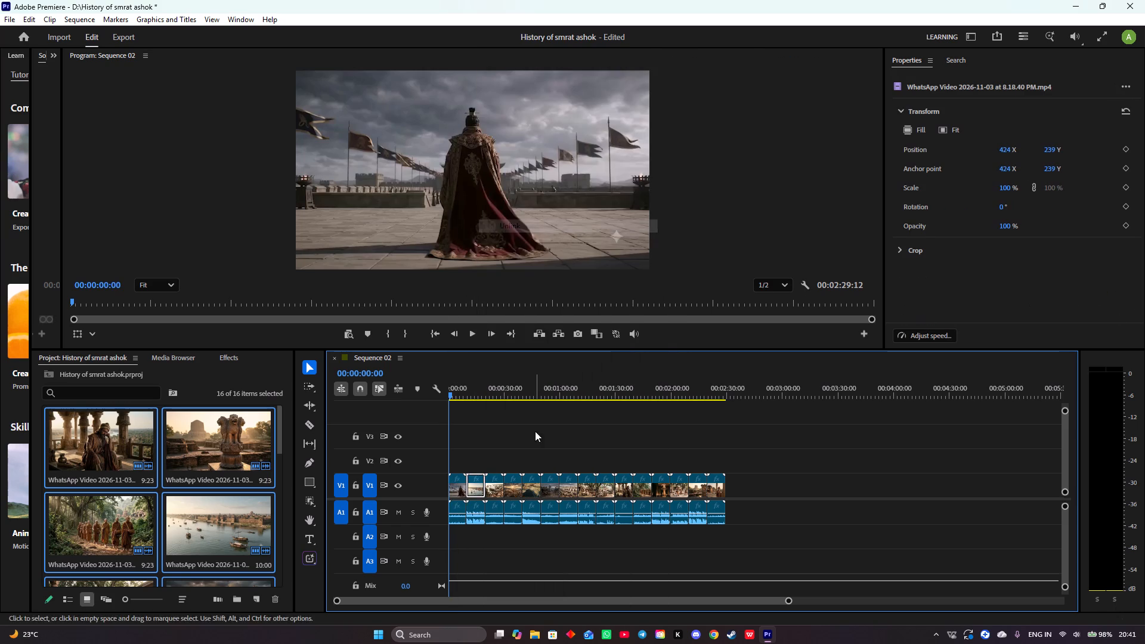
right_click(500, 488)
right_click(495, 488)
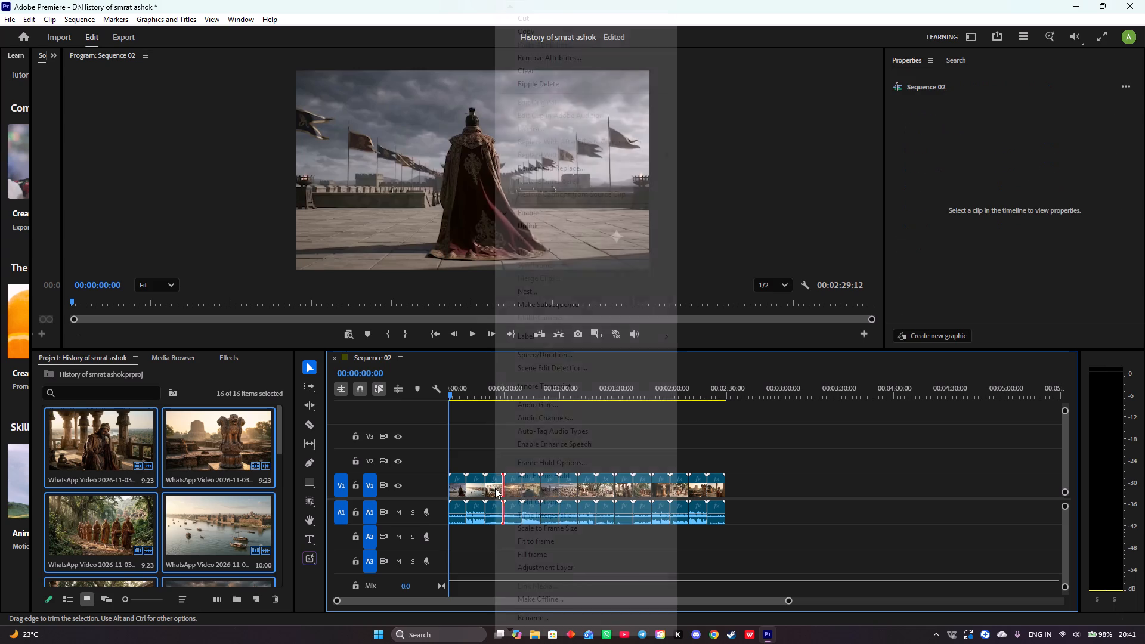
left_click(558, 228)
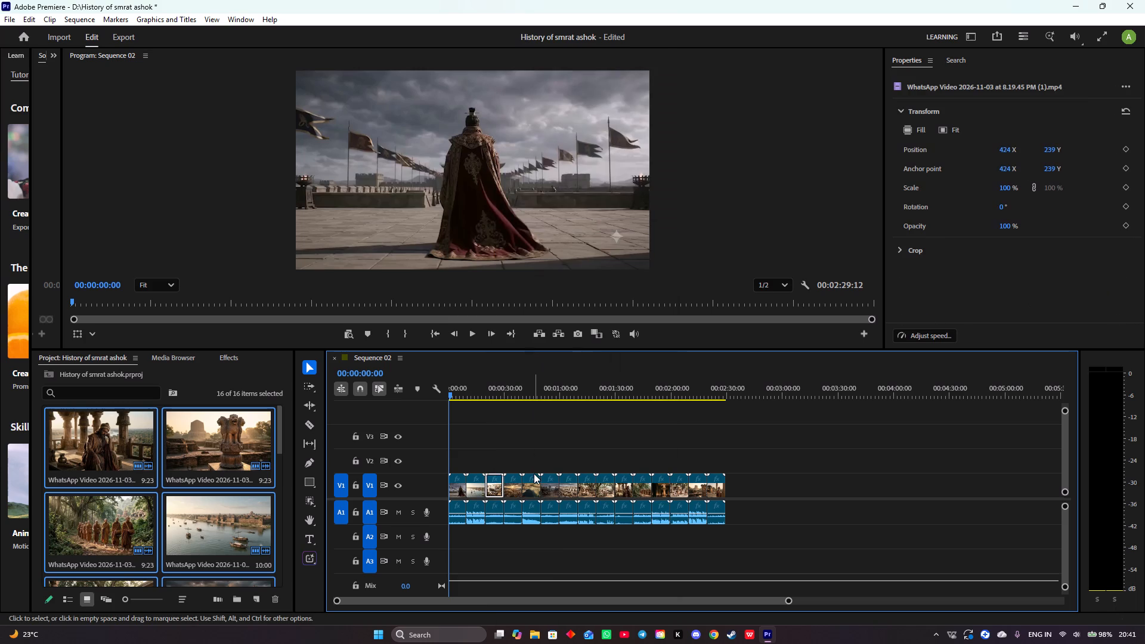
right_click(516, 485)
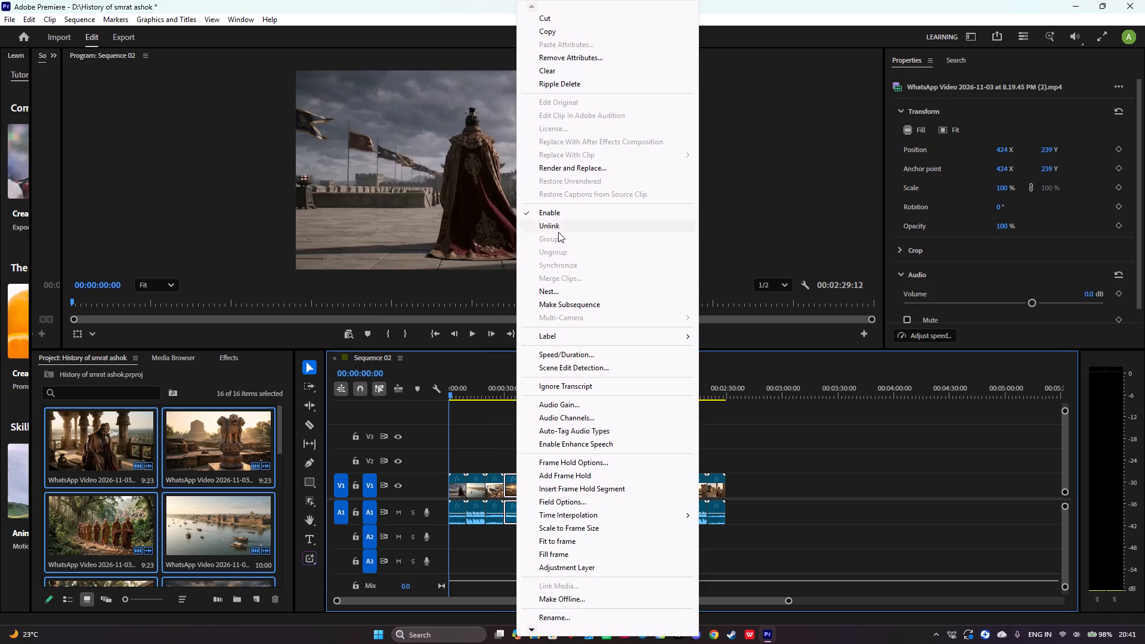
left_click(559, 224)
Unlink the audio from the video of the fifth through eighth clips in the Timeline.
right_click(534, 487)
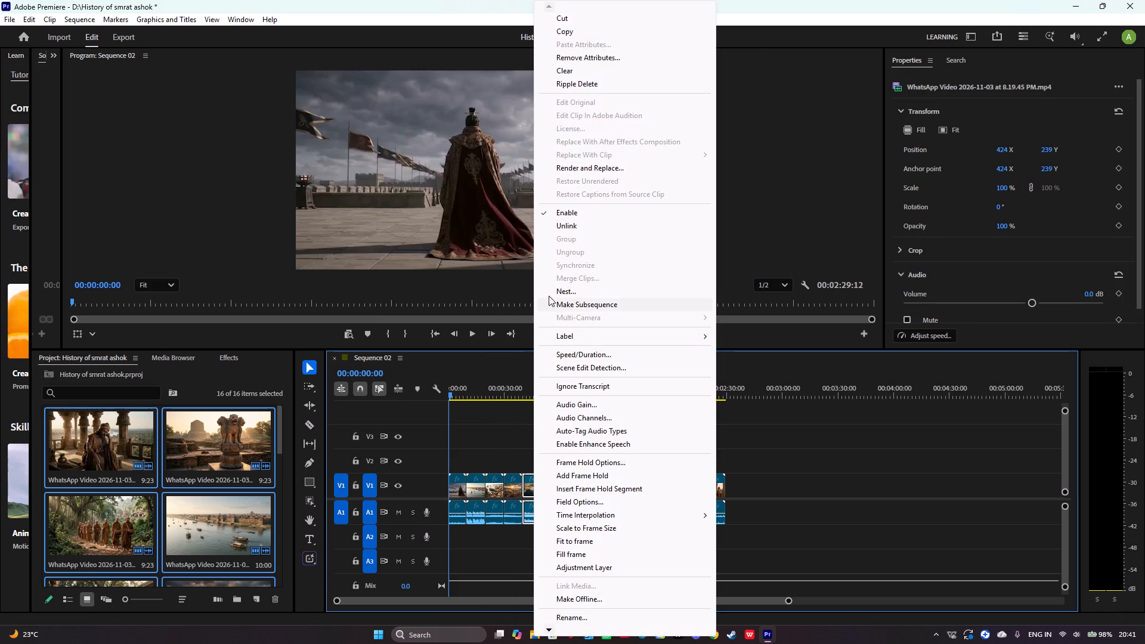
left_click(583, 228)
right_click(548, 479)
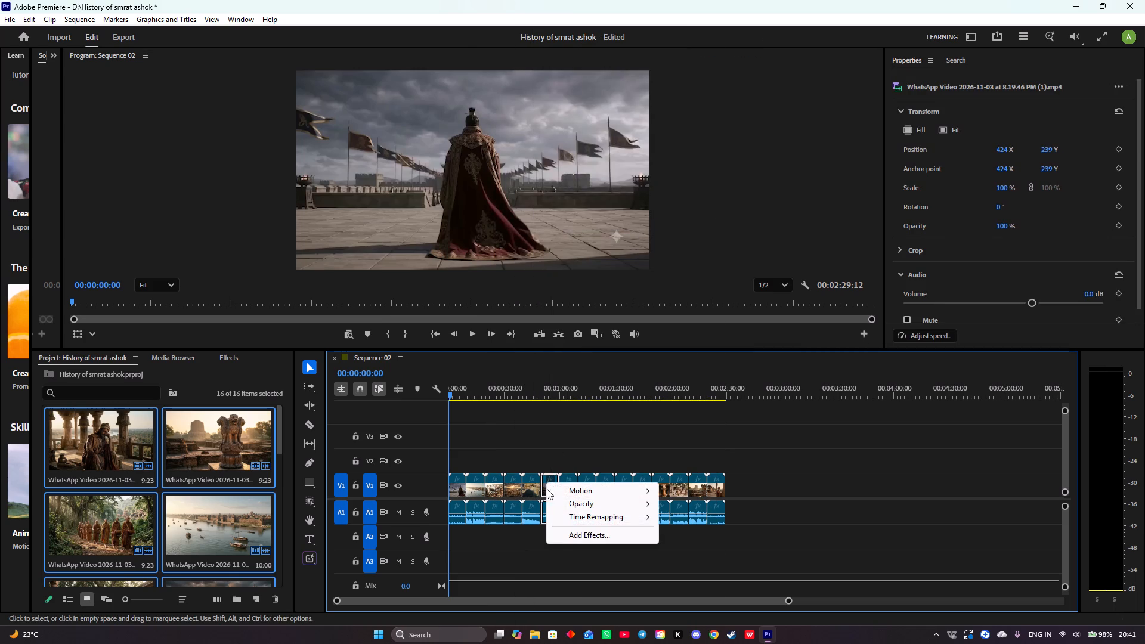
right_click(543, 492)
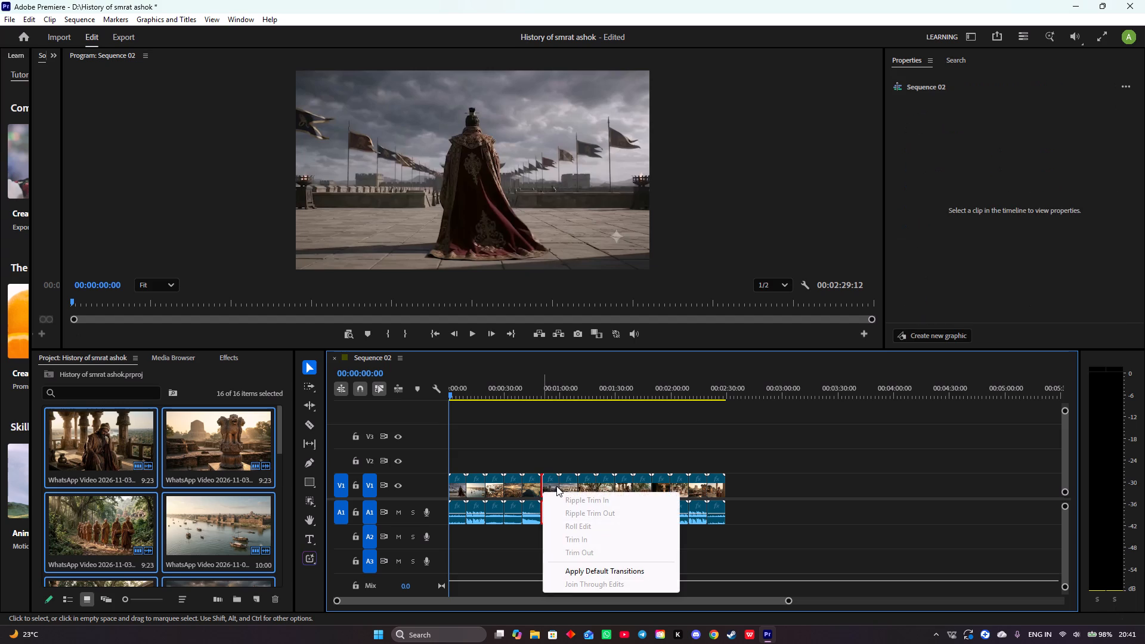
right_click(557, 485)
right_click(552, 484)
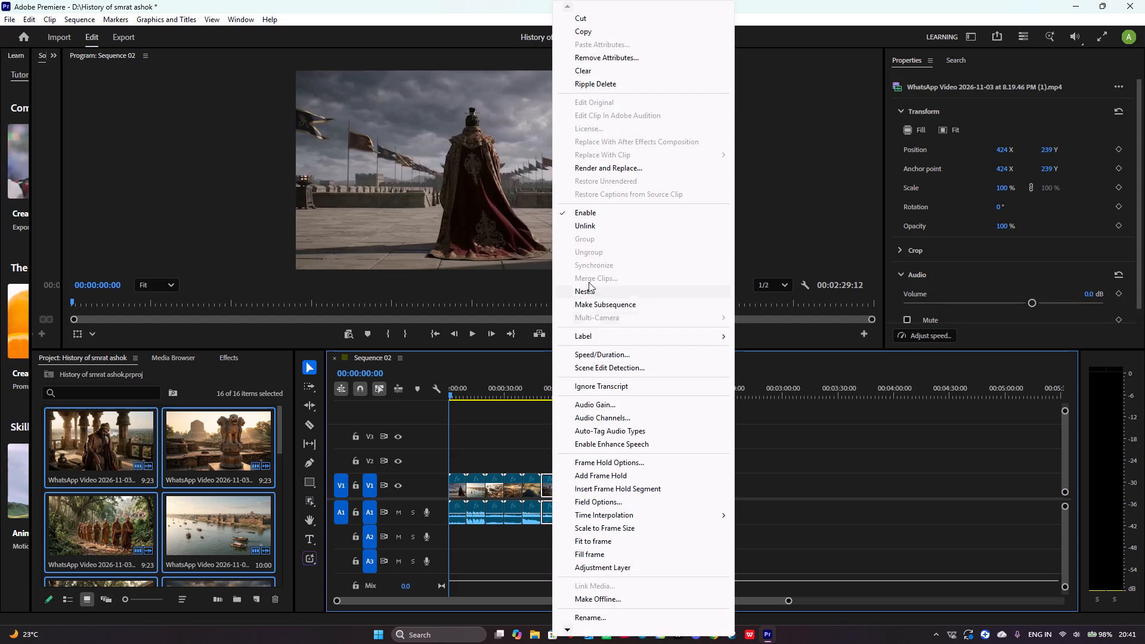
left_click(586, 220)
right_click(567, 490)
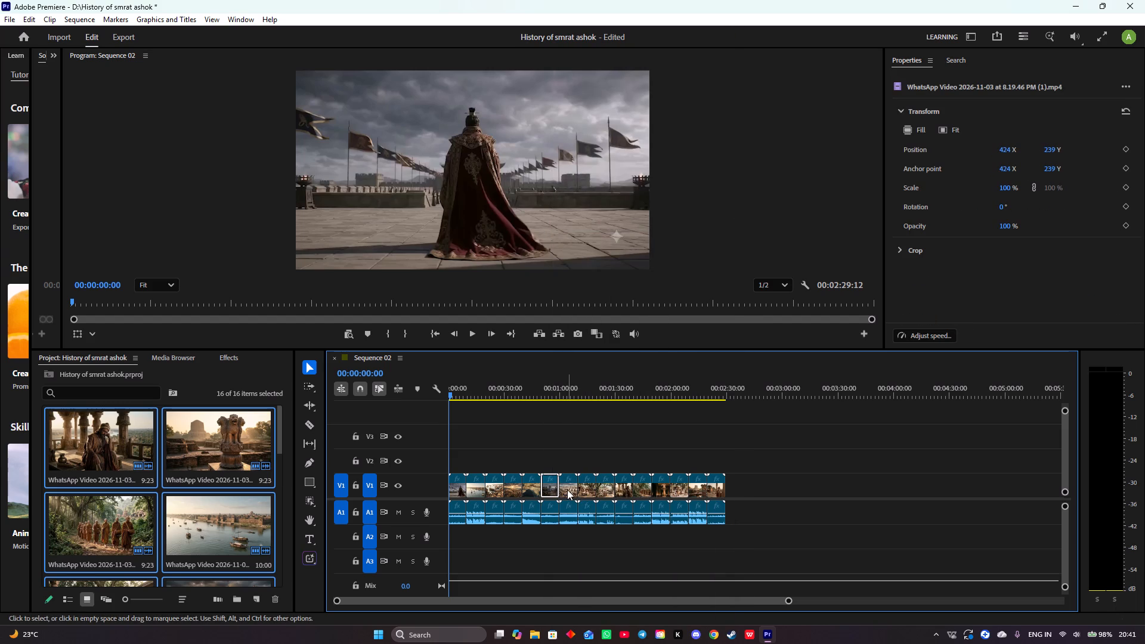
left_click(608, 228)
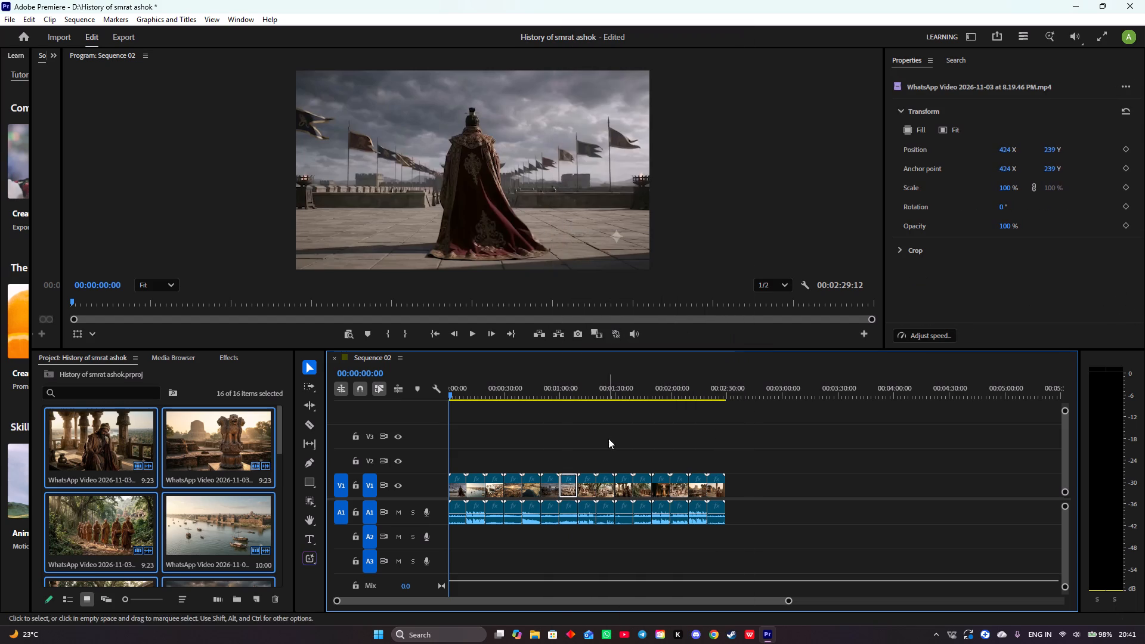
right_click(588, 488)
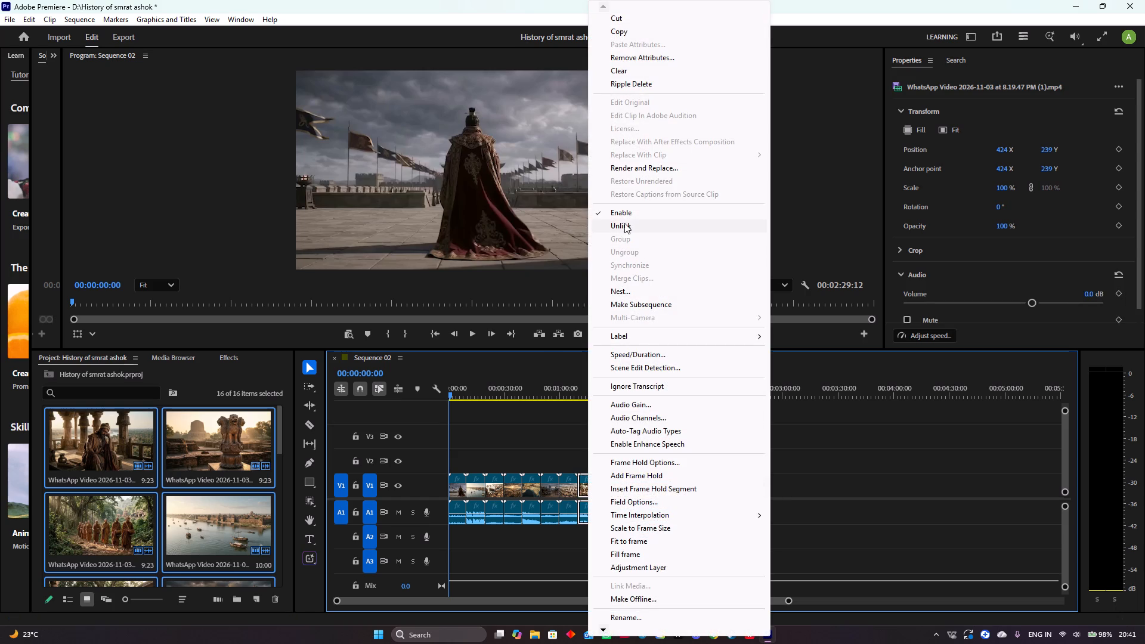
left_click(624, 222)
Unlink the audio from the video of the ninth through twelfth clips in the Timeline.
right_click(602, 485)
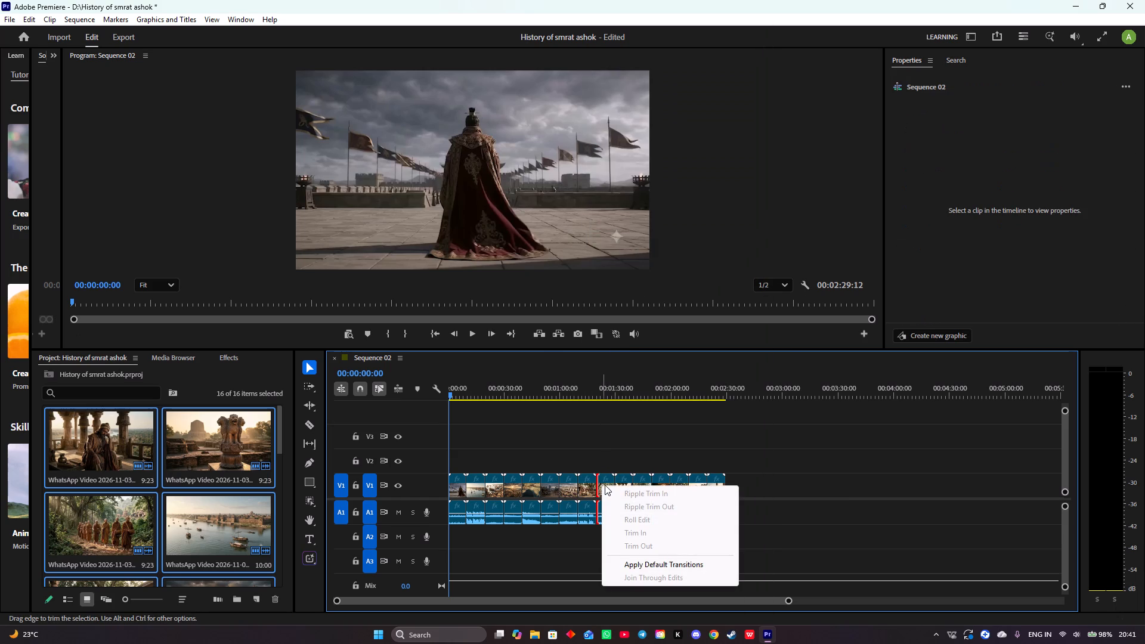
right_click(606, 483)
left_click(647, 227)
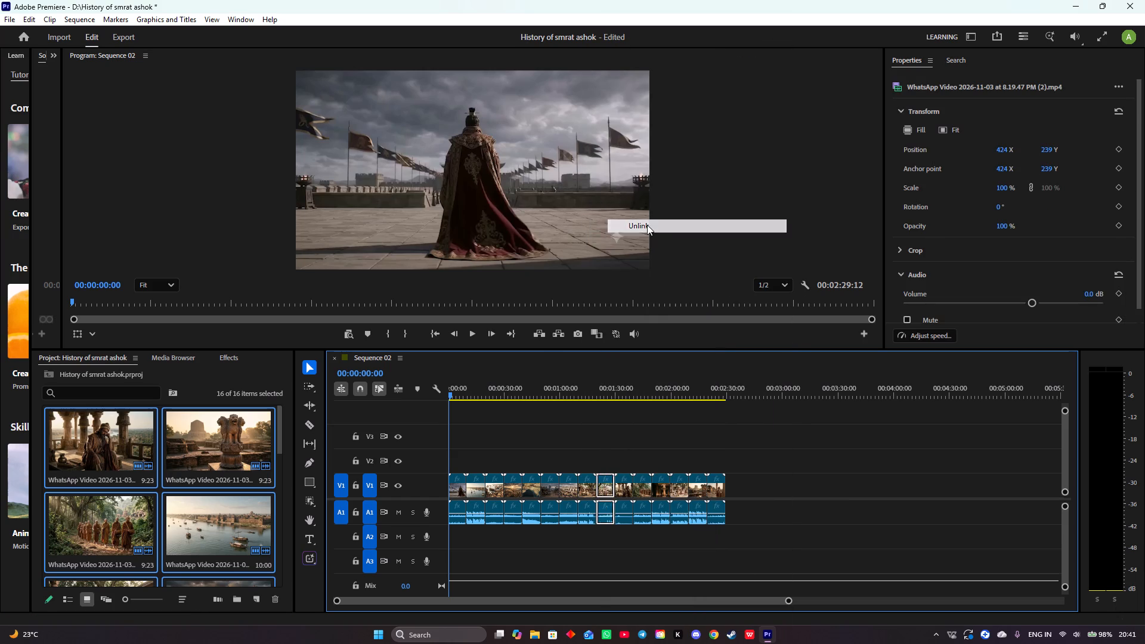
right_click(626, 488)
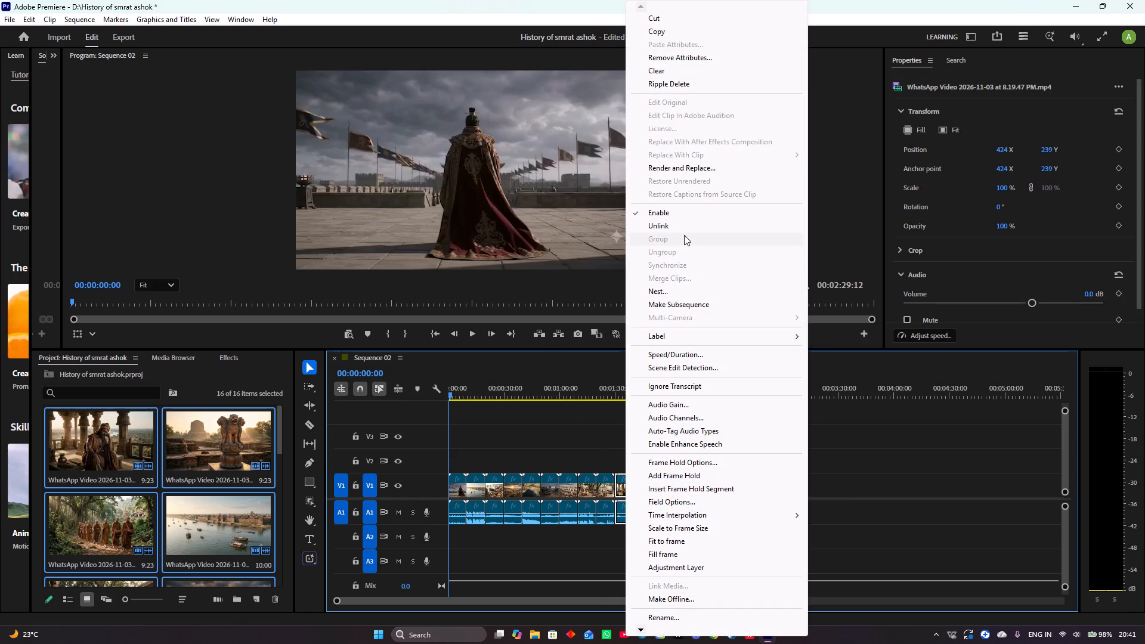
left_click(680, 230)
right_click(644, 490)
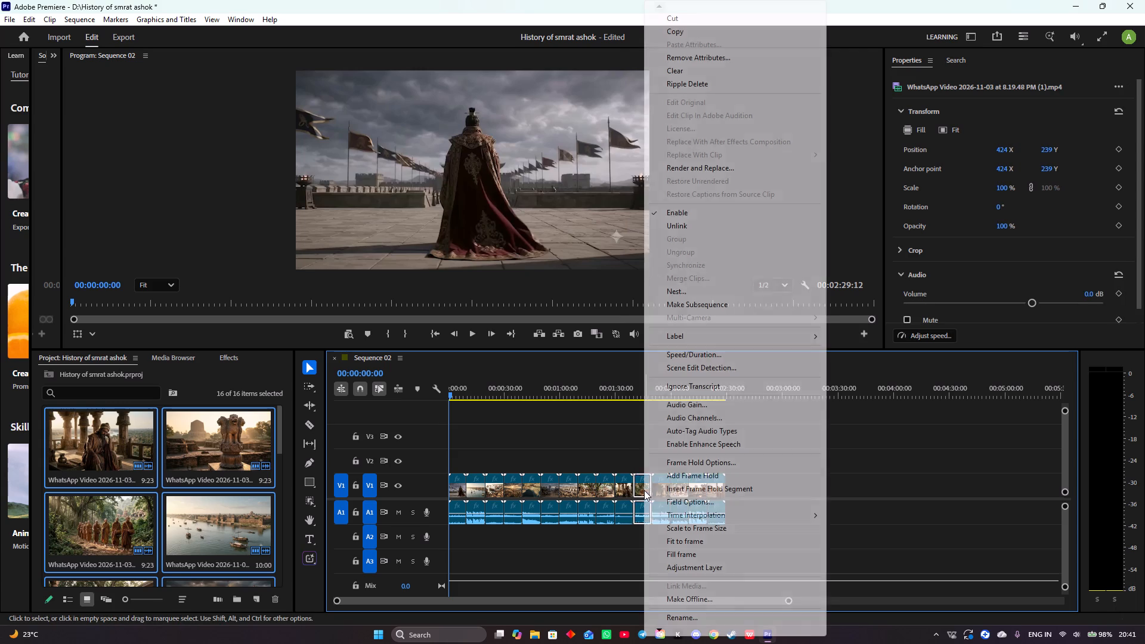
left_click(689, 227)
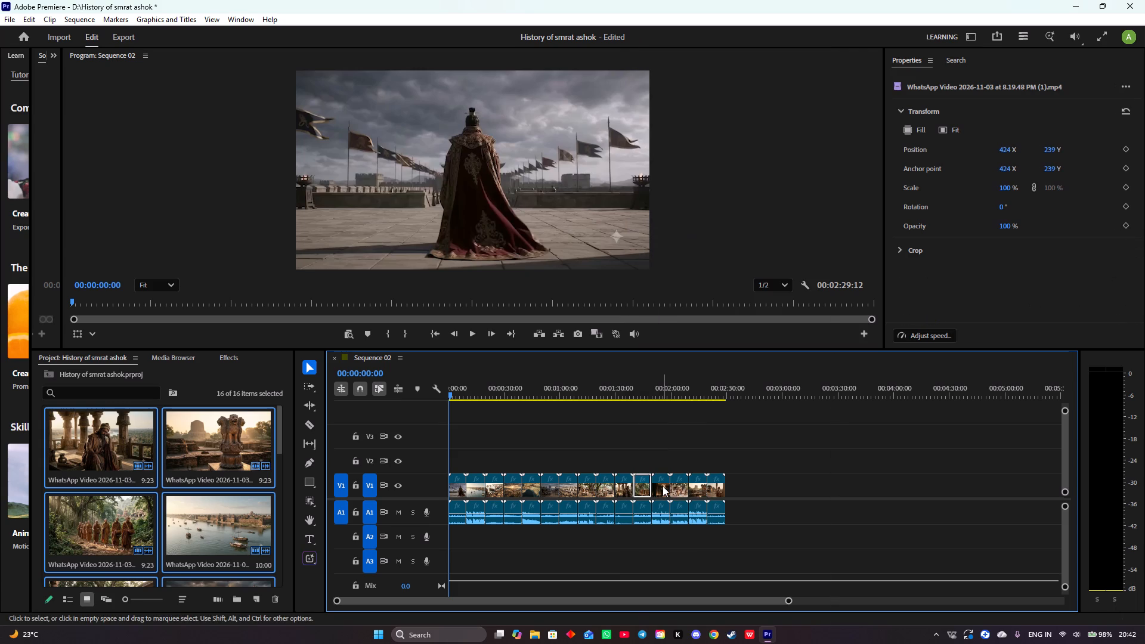
right_click(663, 486)
left_click(714, 228)
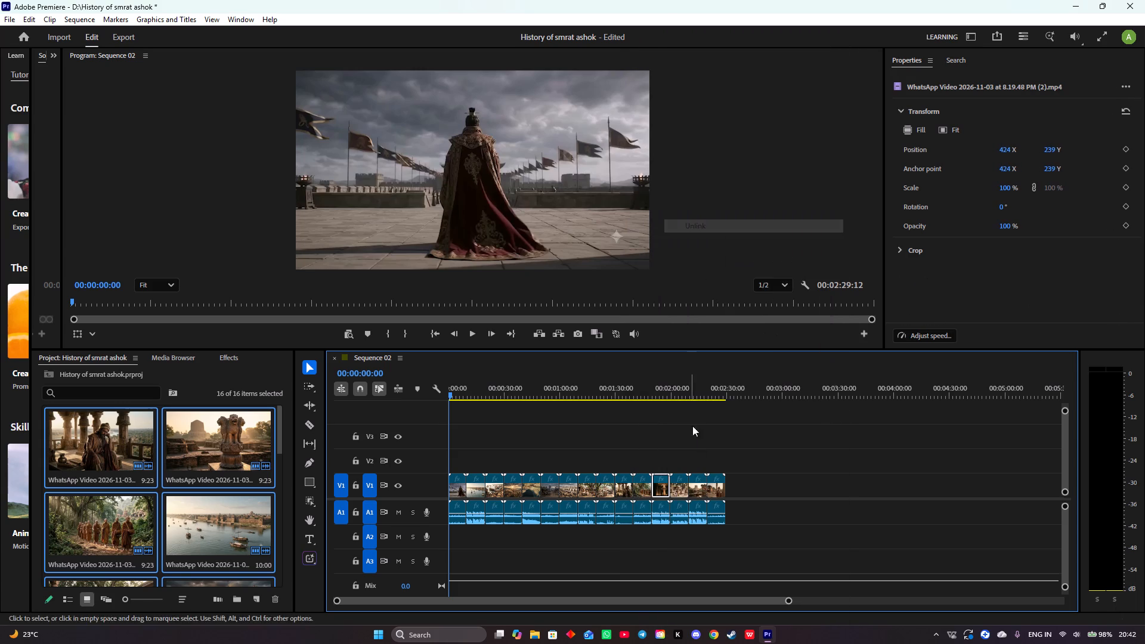
Unlink the audio from the video of the thirteenth, fourteenth and fifteenth clips in the Timeline, one clip at a time.
right_click(684, 490)
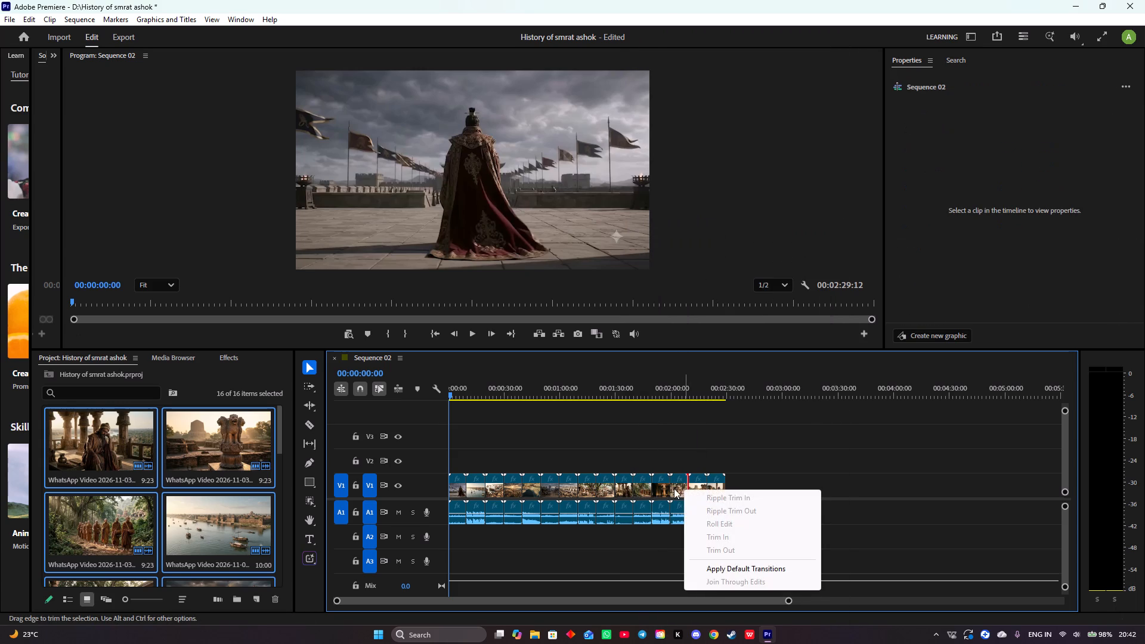
right_click(674, 488)
right_click(685, 484)
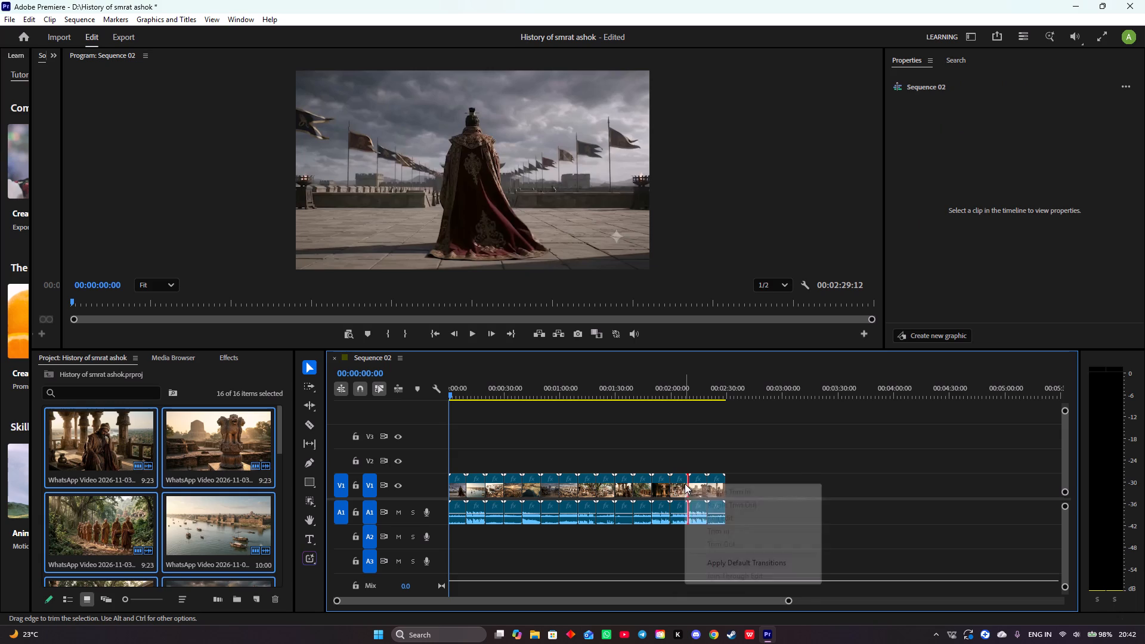
right_click(682, 484)
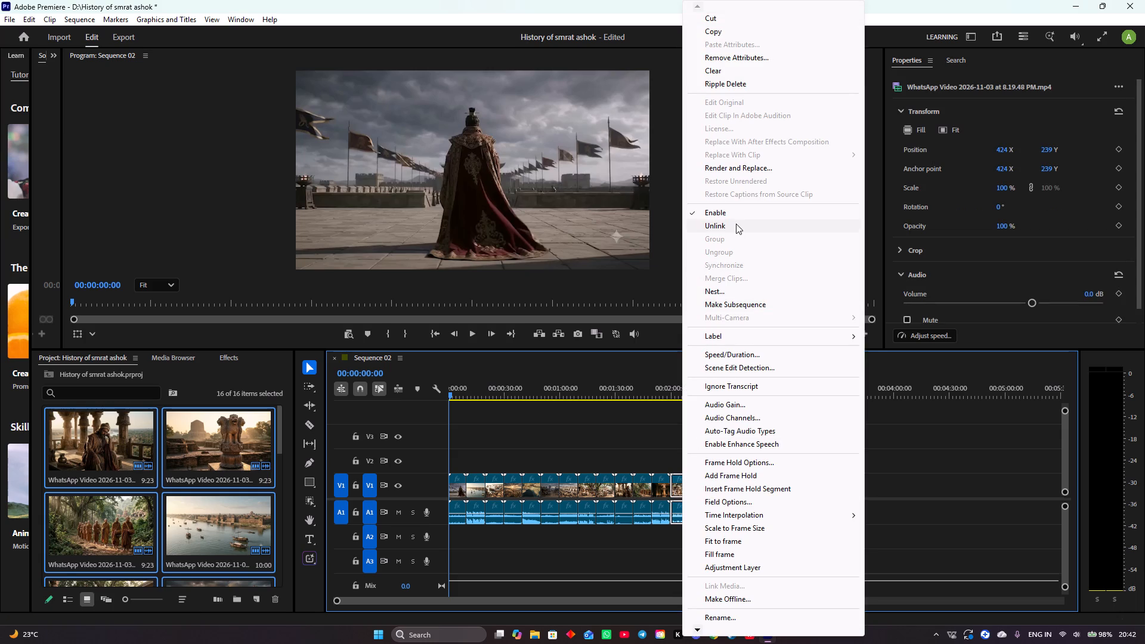
left_click(736, 224)
right_click(697, 507)
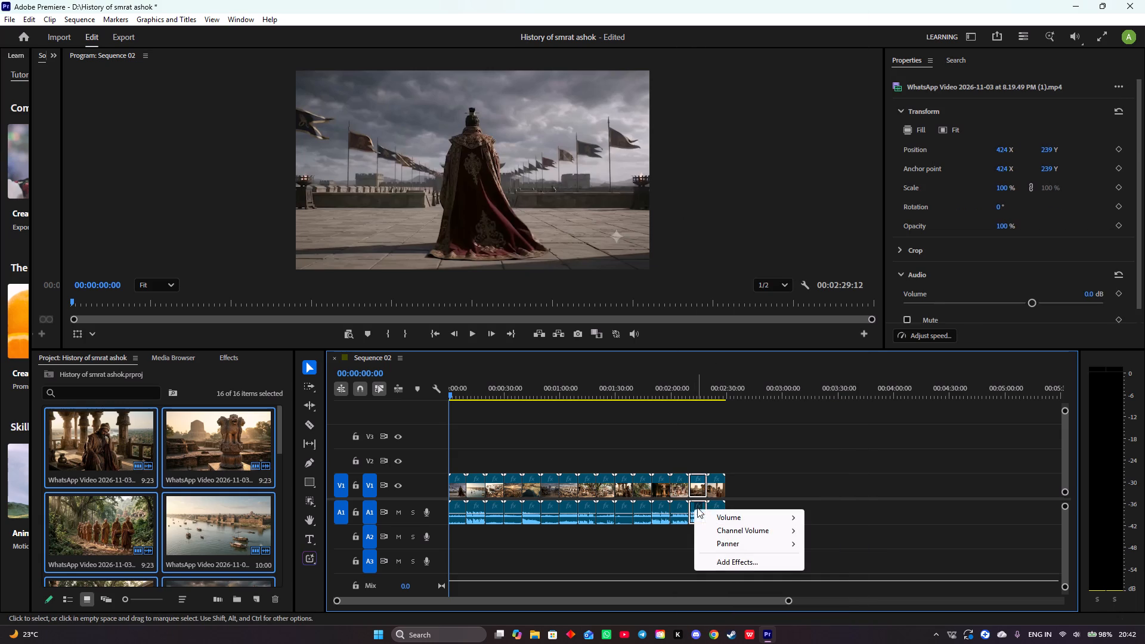
right_click(698, 488)
right_click(732, 230)
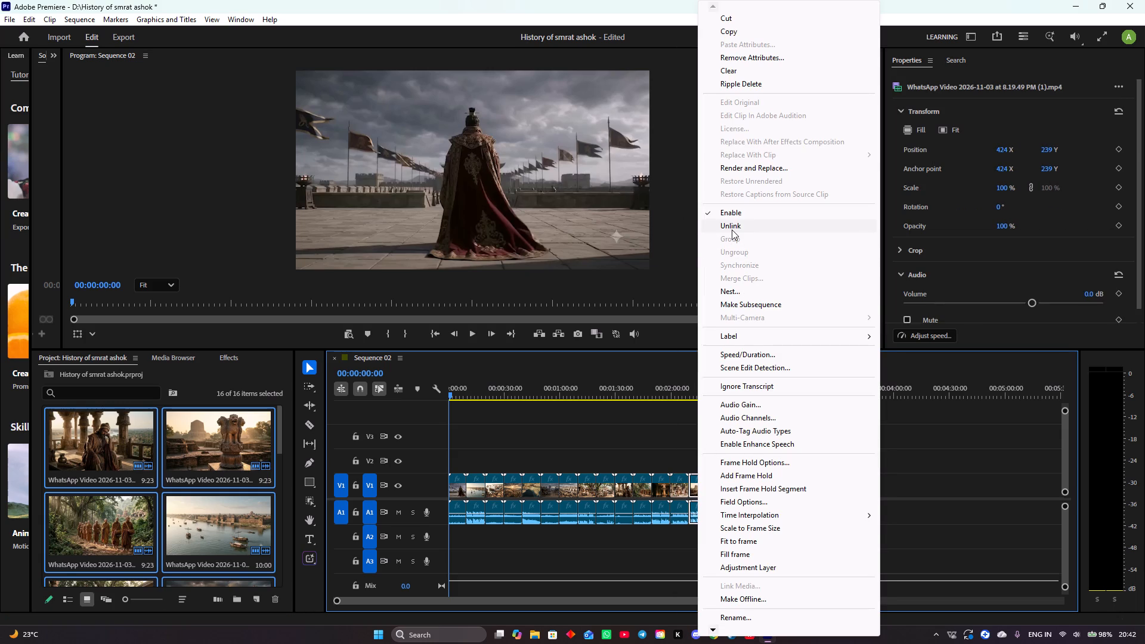
right_click(721, 492)
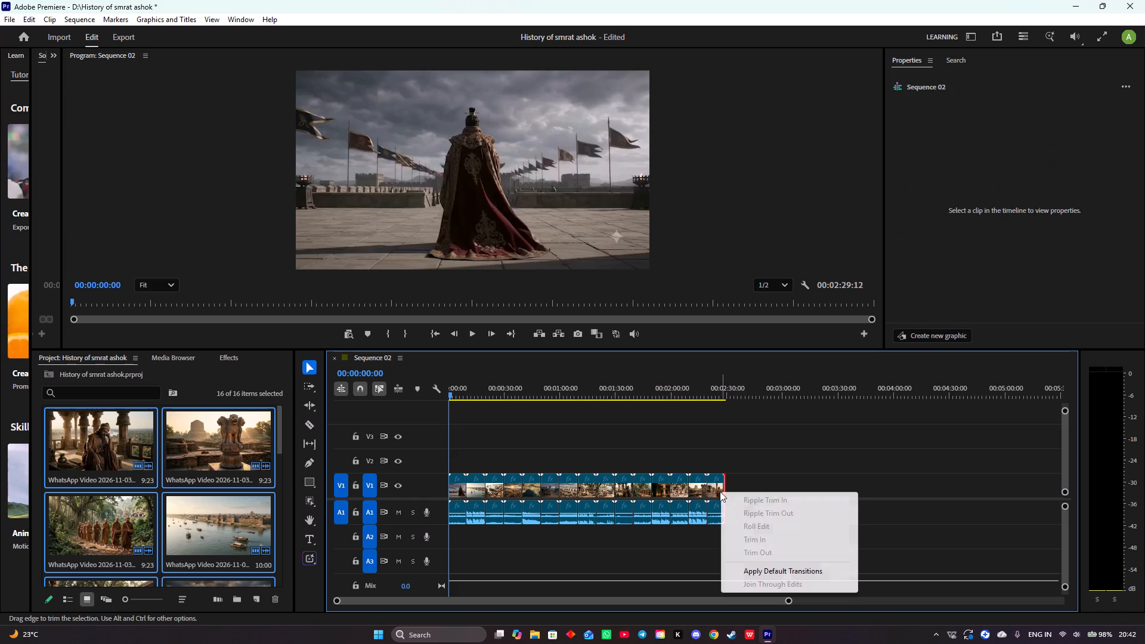
right_click(717, 491)
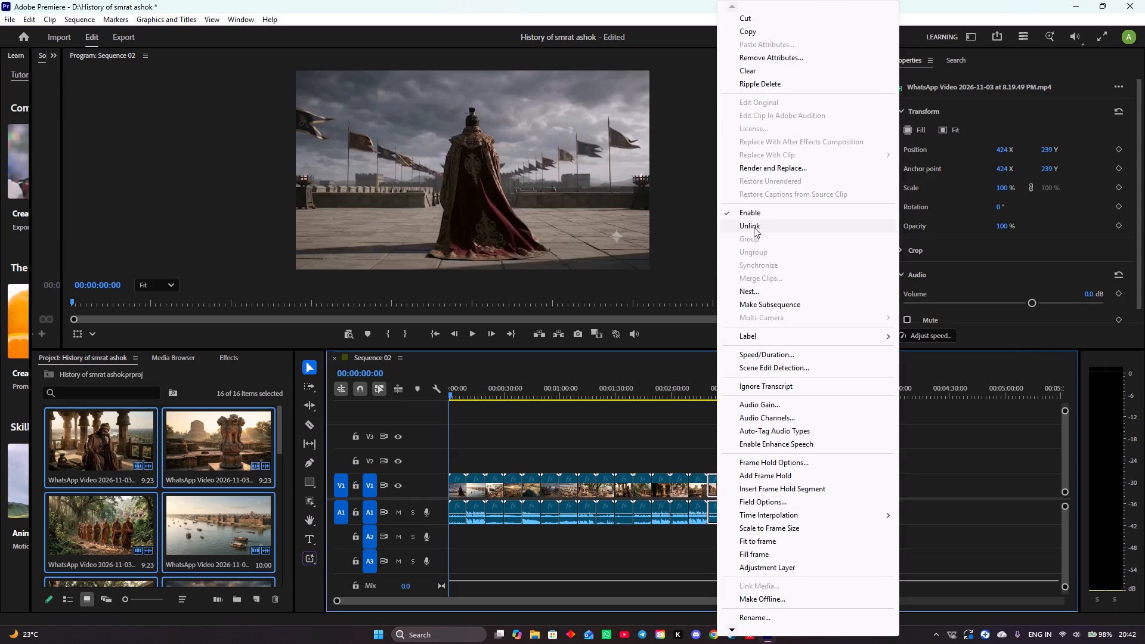
left_click(754, 227)
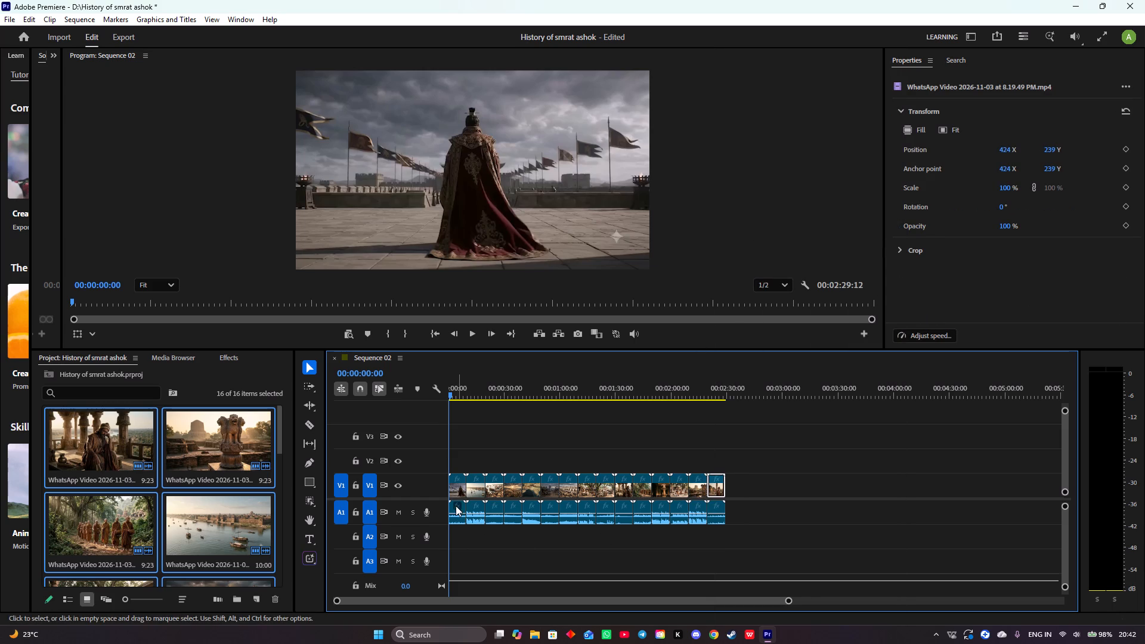
Cut the unlinked audio of the first three clips from track A1, one clip at a time.
right_click(459, 510)
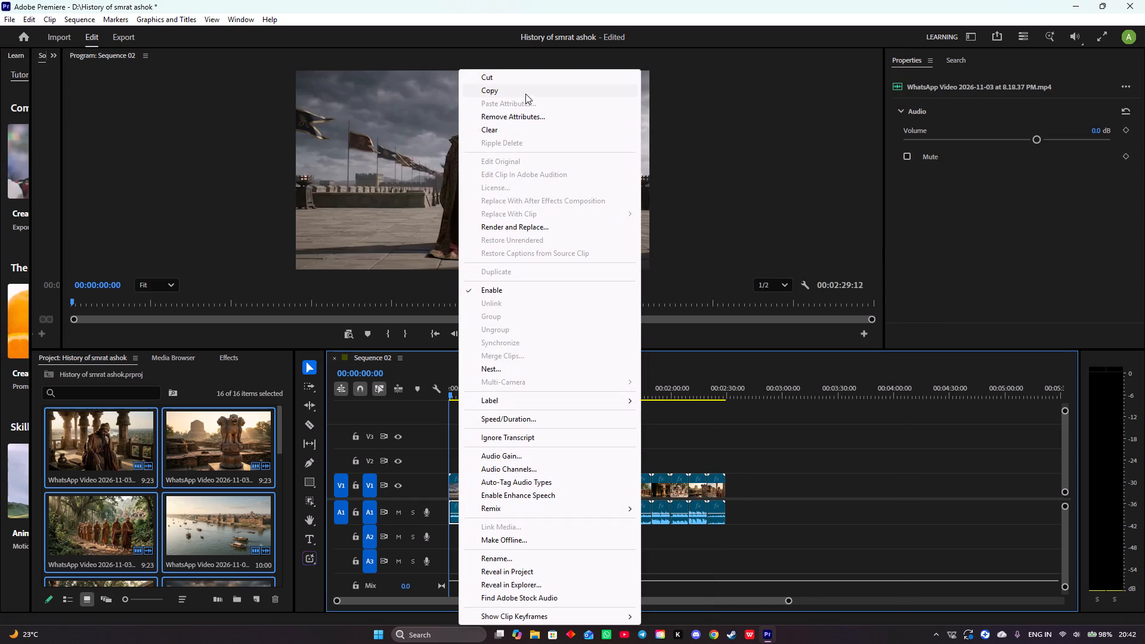
left_click(524, 83)
right_click(477, 510)
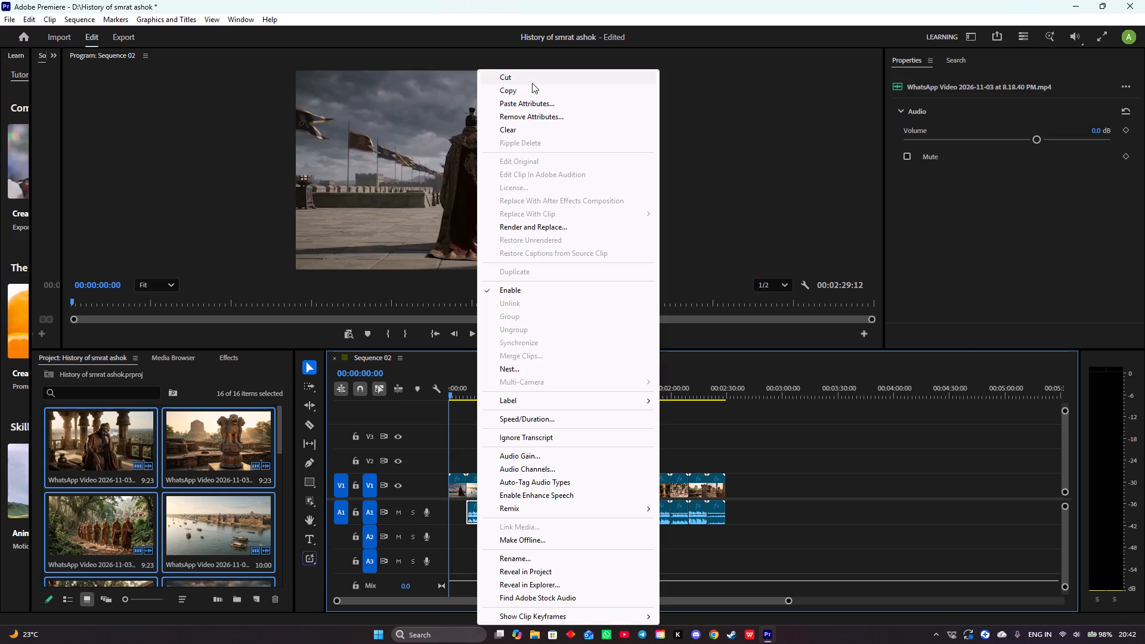
left_click(532, 83)
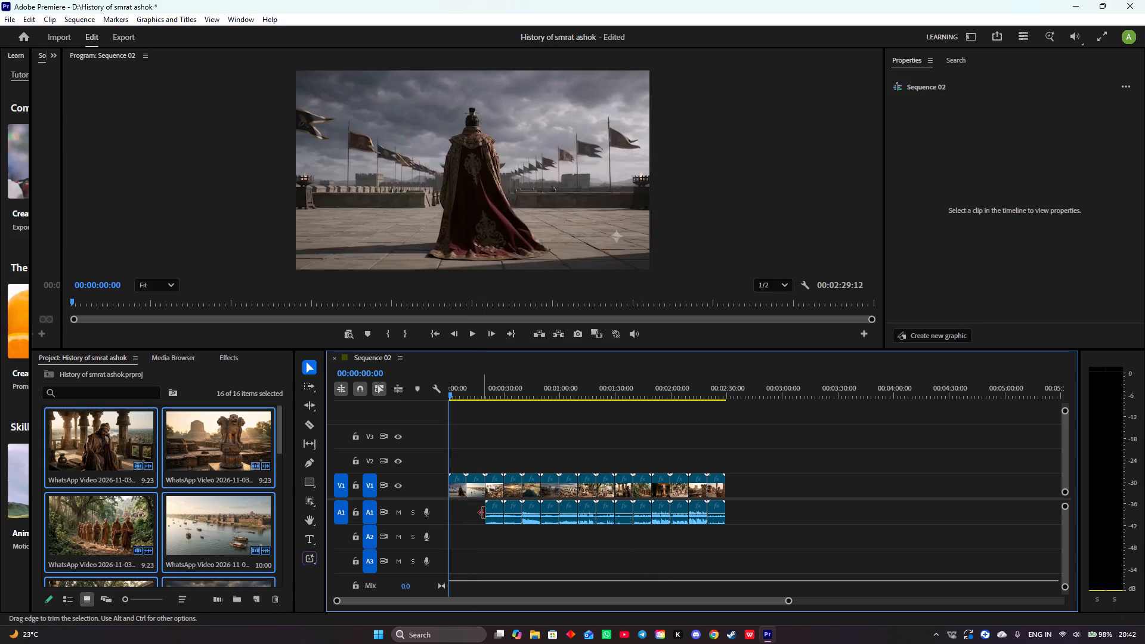
left_click_drag(491, 514, 516, 522)
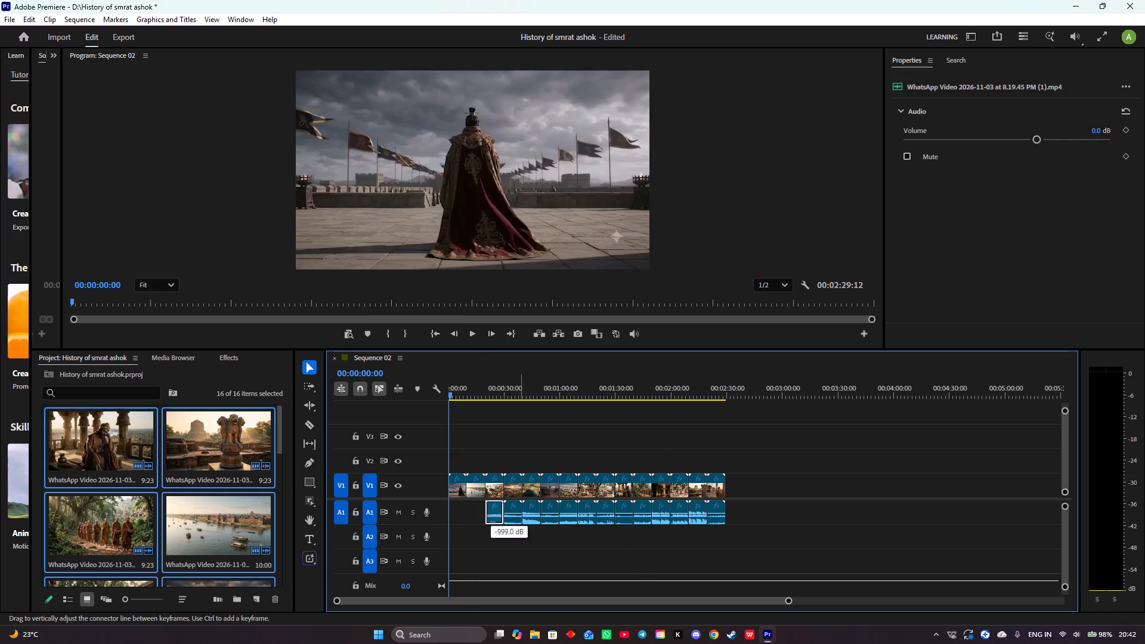
left_click_drag(516, 522, 515, 525)
right_click(496, 512)
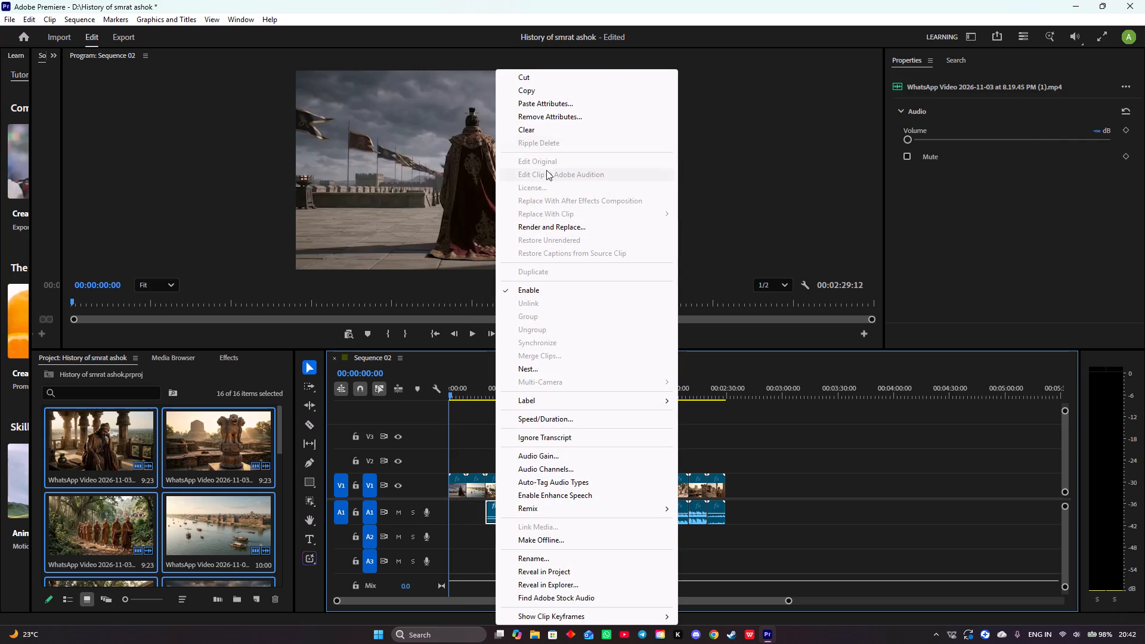
left_click(576, 83)
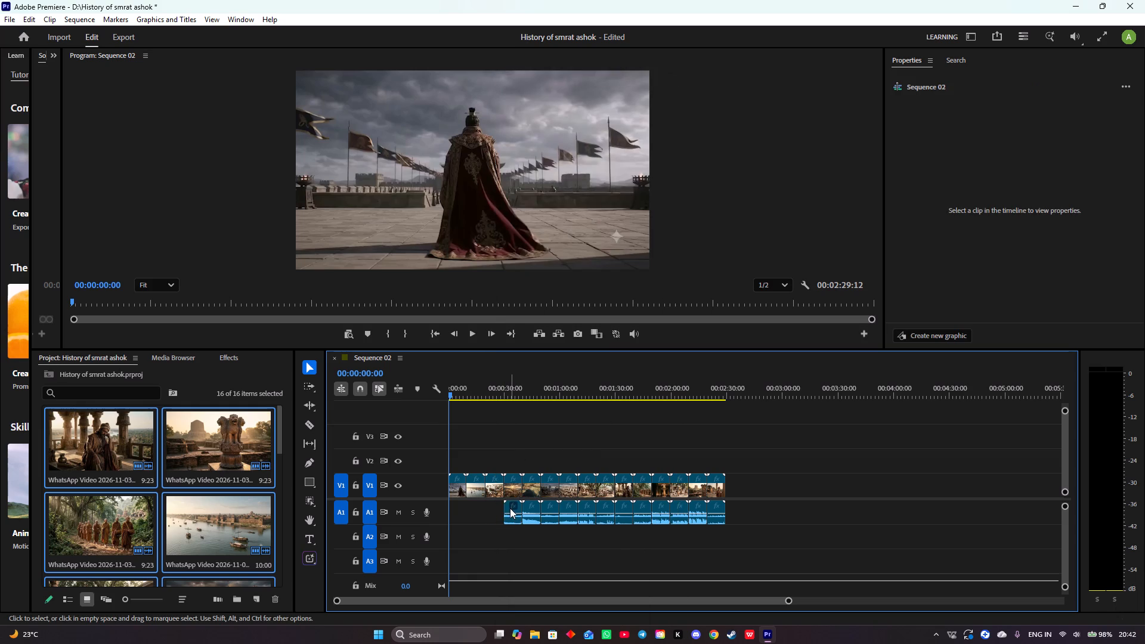
Cut the fourth clip's unlinked audio from track A1.
right_click(509, 507)
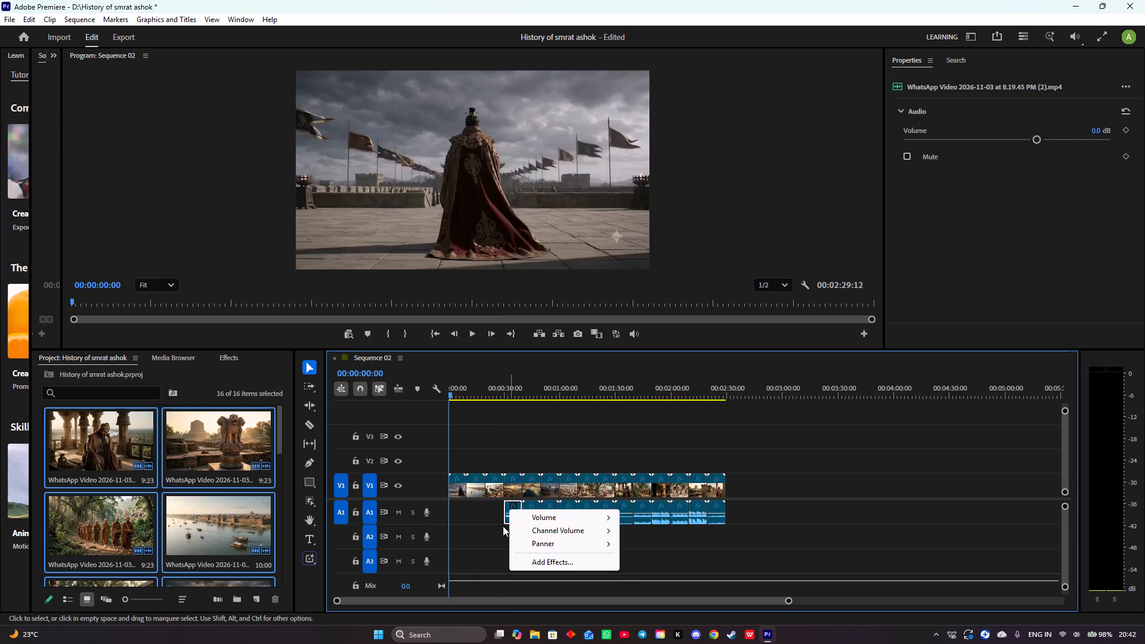
right_click(510, 506)
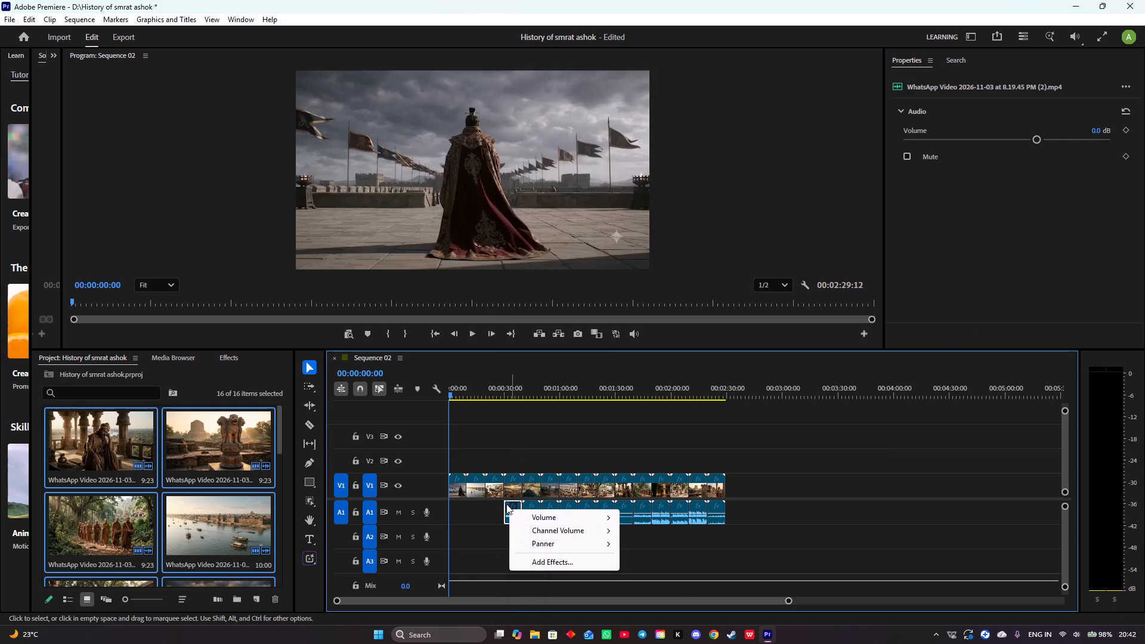
right_click(508, 504)
left_click(496, 518)
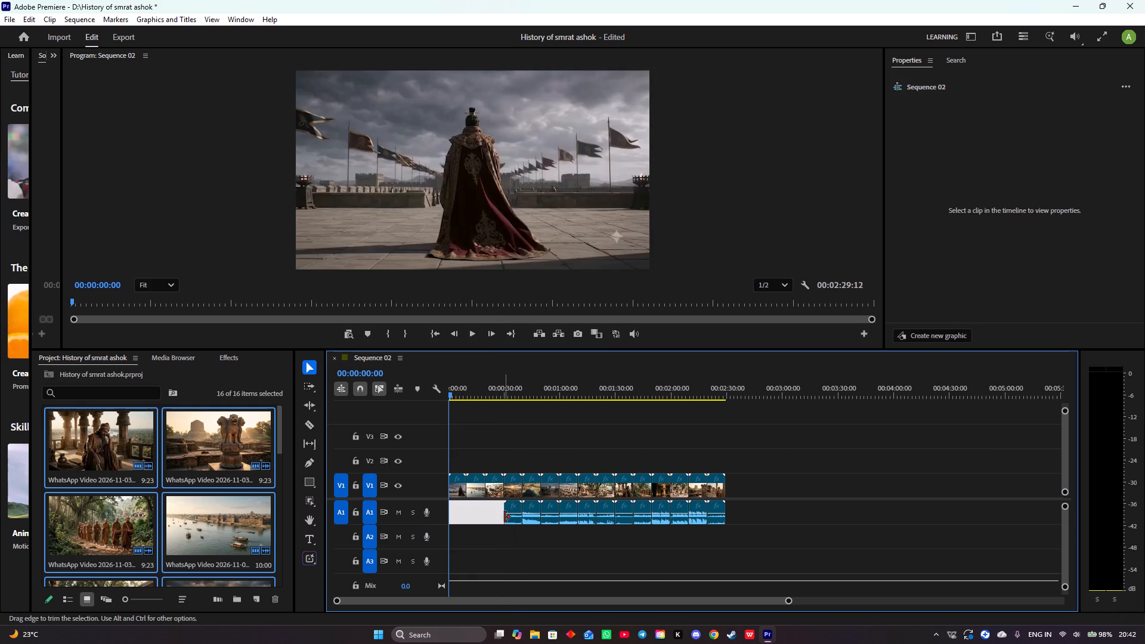
right_click(508, 517)
right_click(518, 506)
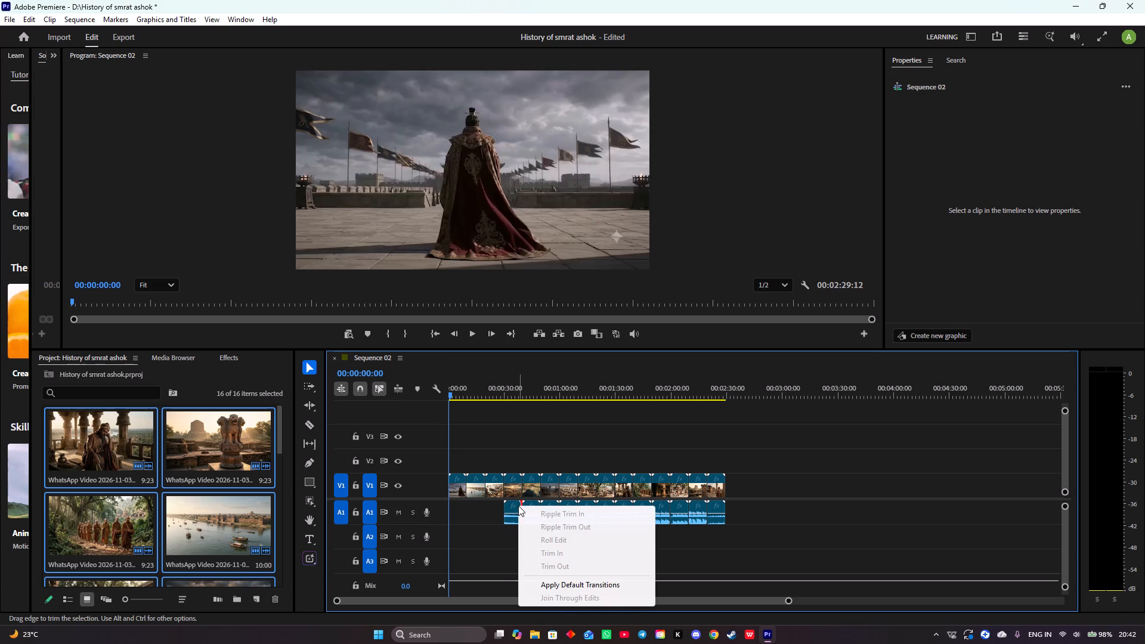
right_click(515, 506)
right_click(511, 508)
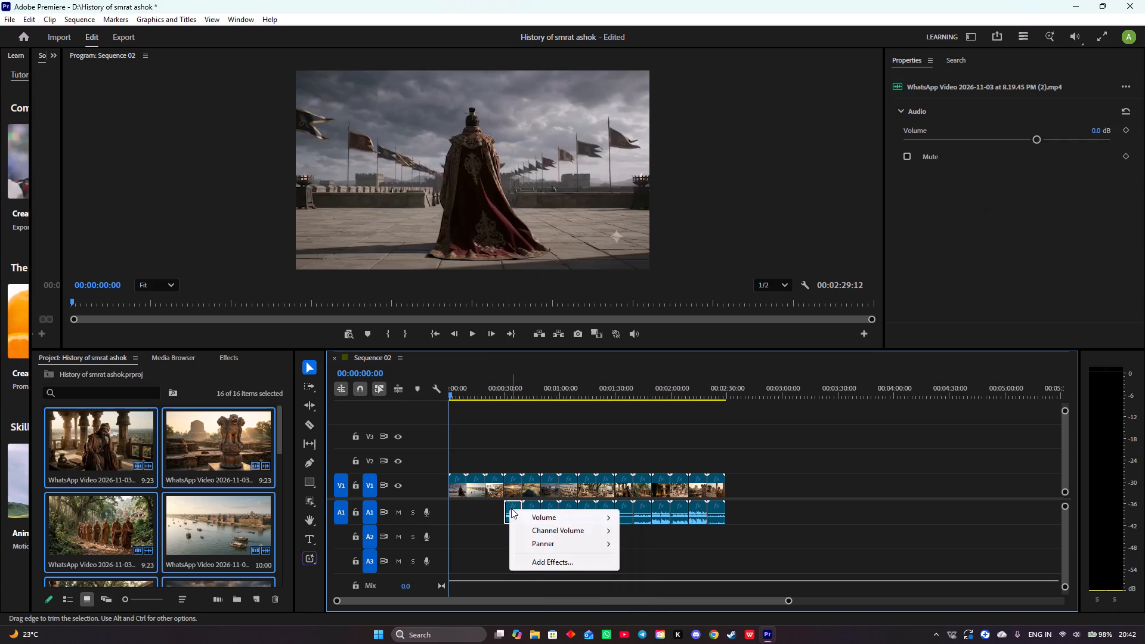
left_click(511, 505)
right_click(511, 505)
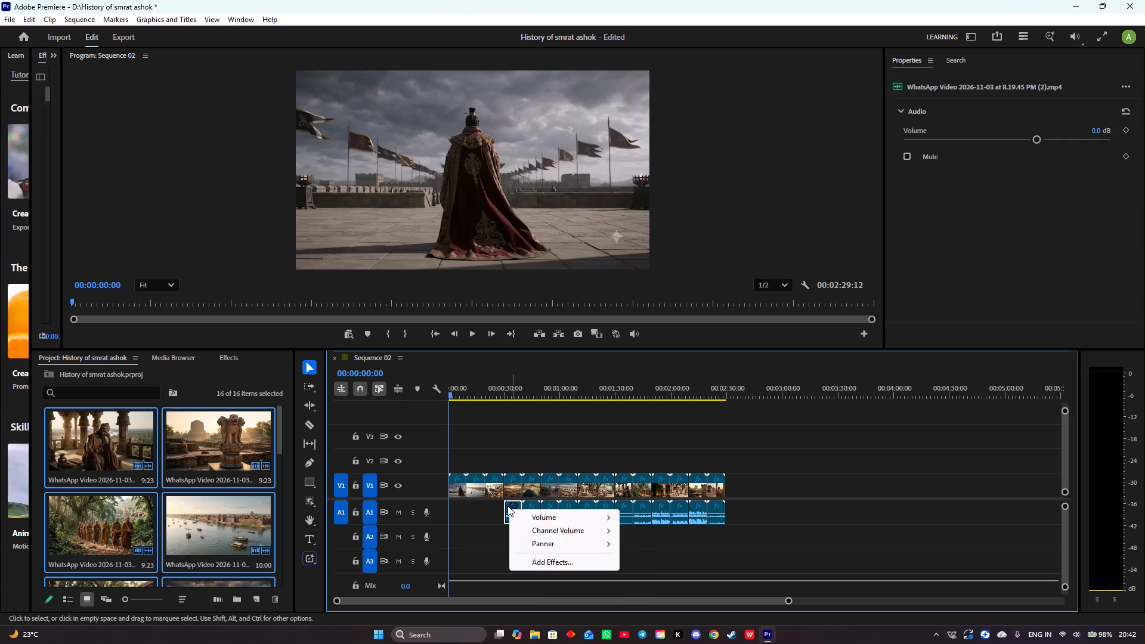
right_click(509, 506)
left_click(506, 513)
right_click(509, 514)
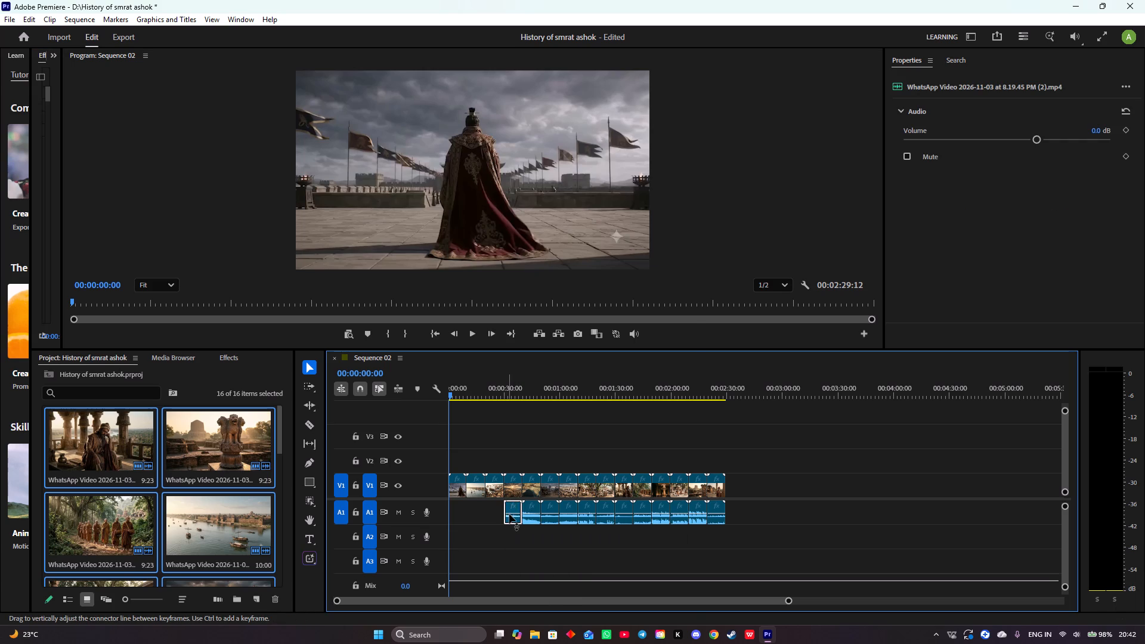
left_click(547, 82)
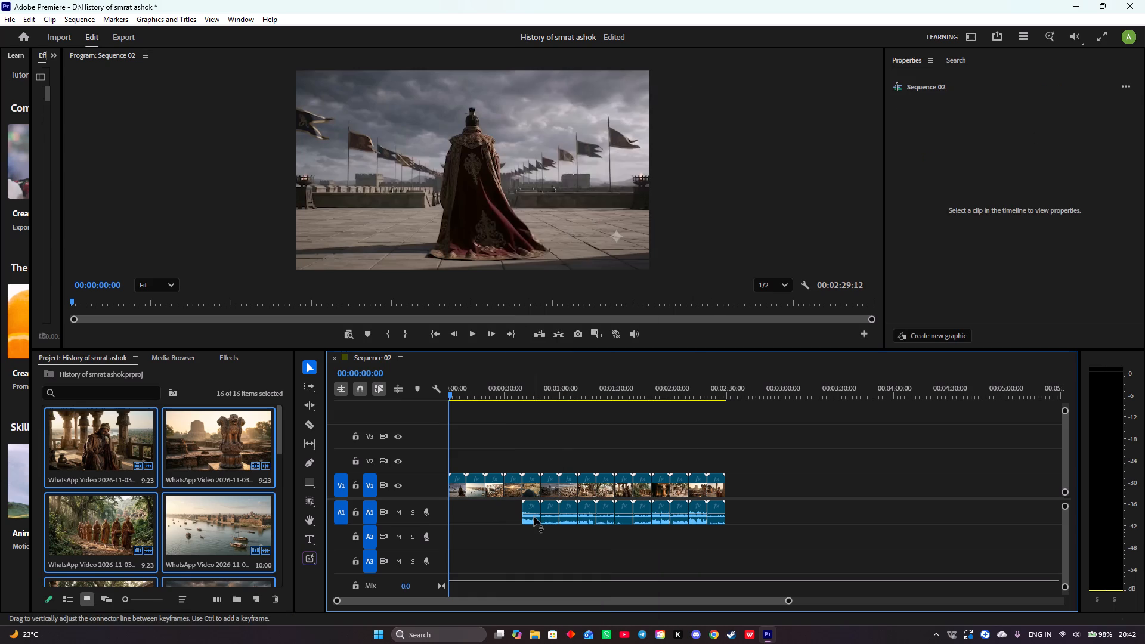
Cut the unlinked audio of the fifth through eighth clips from track A1, one clip at a time.
right_click(534, 516)
left_click(581, 81)
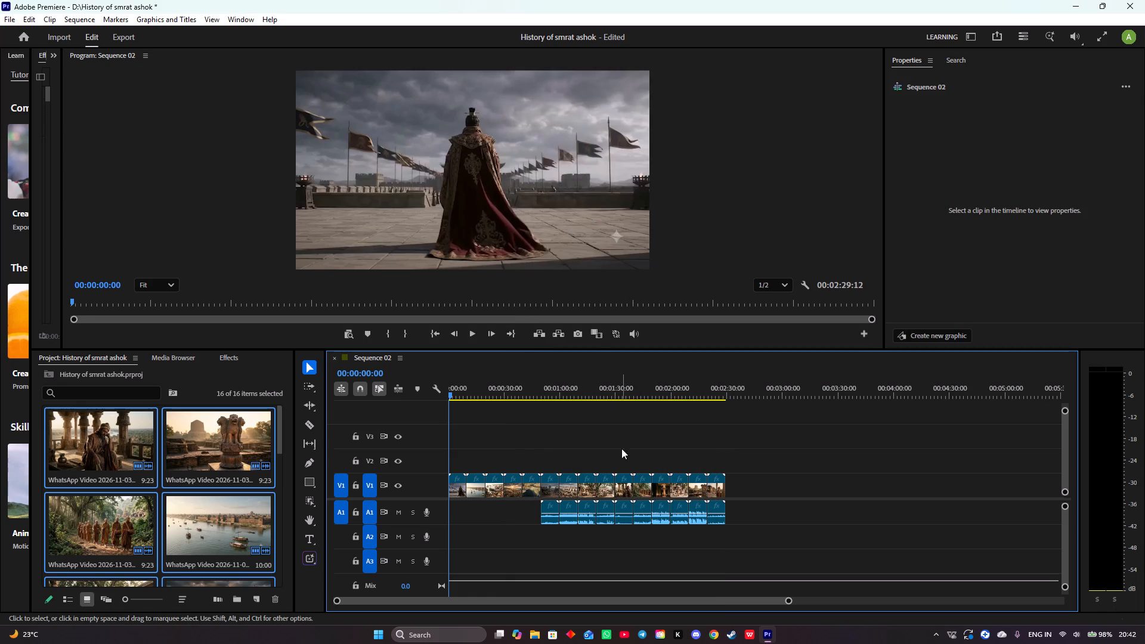
right_click(553, 517)
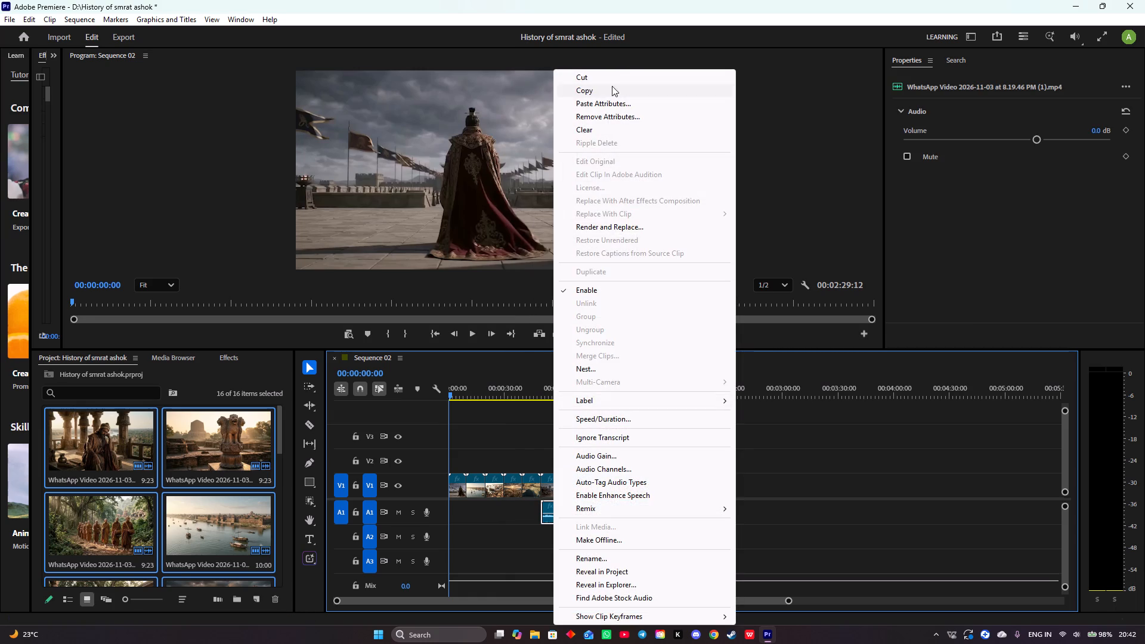
left_click(615, 82)
right_click(571, 520)
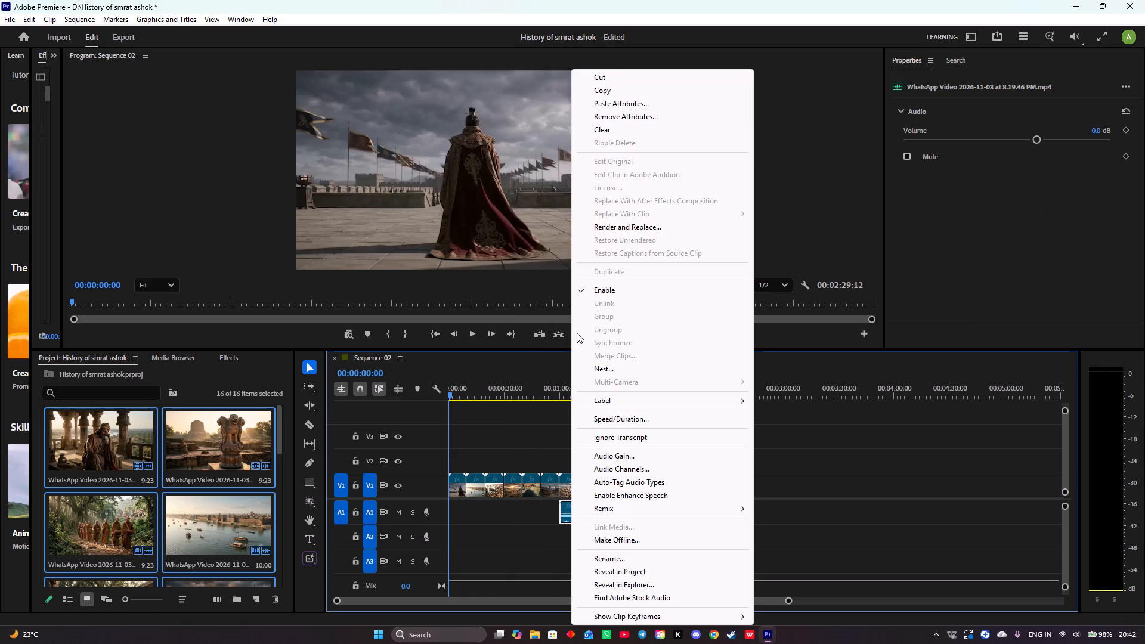
left_click(614, 82)
right_click(586, 521)
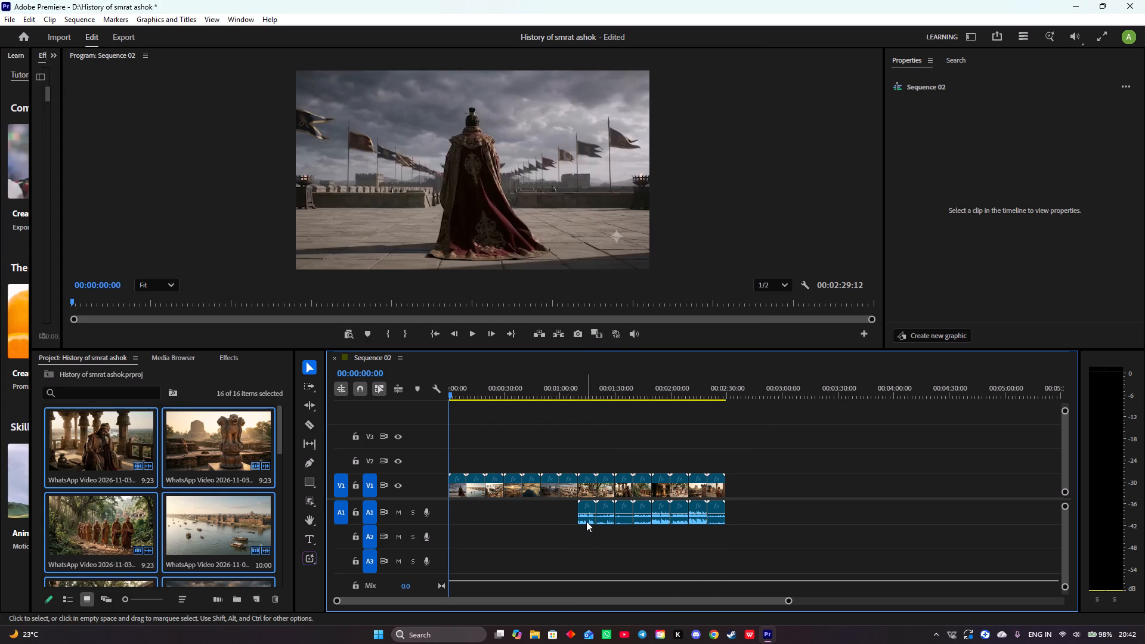
left_click(626, 79)
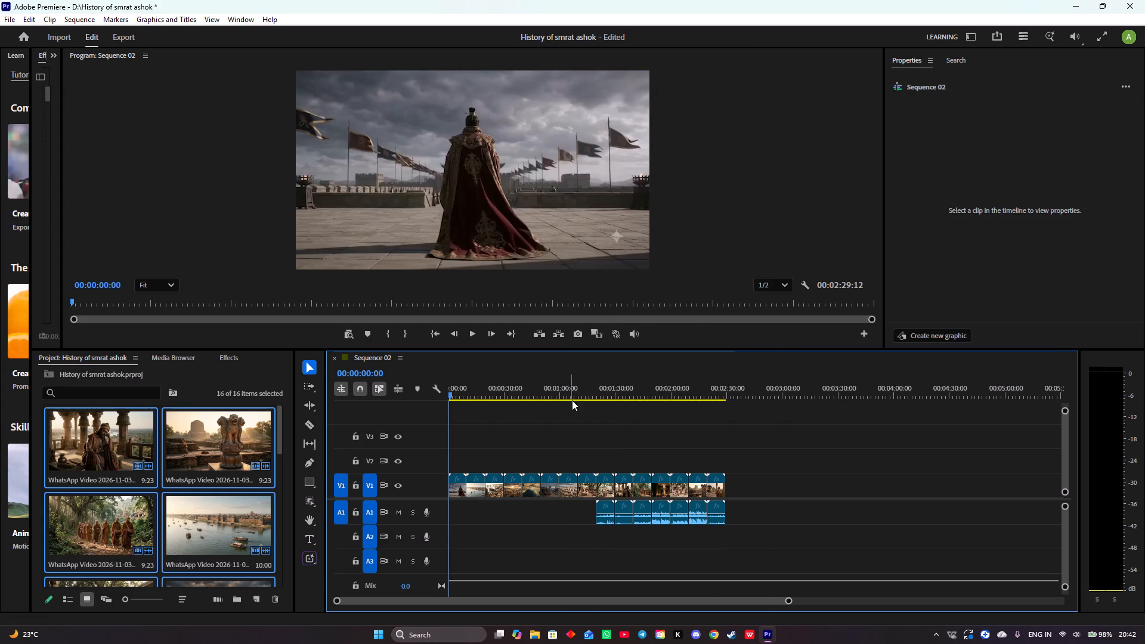
Cut the unlinked audio of the ninth through thirteenth clips from track A1, one clip at a time.
right_click(606, 519)
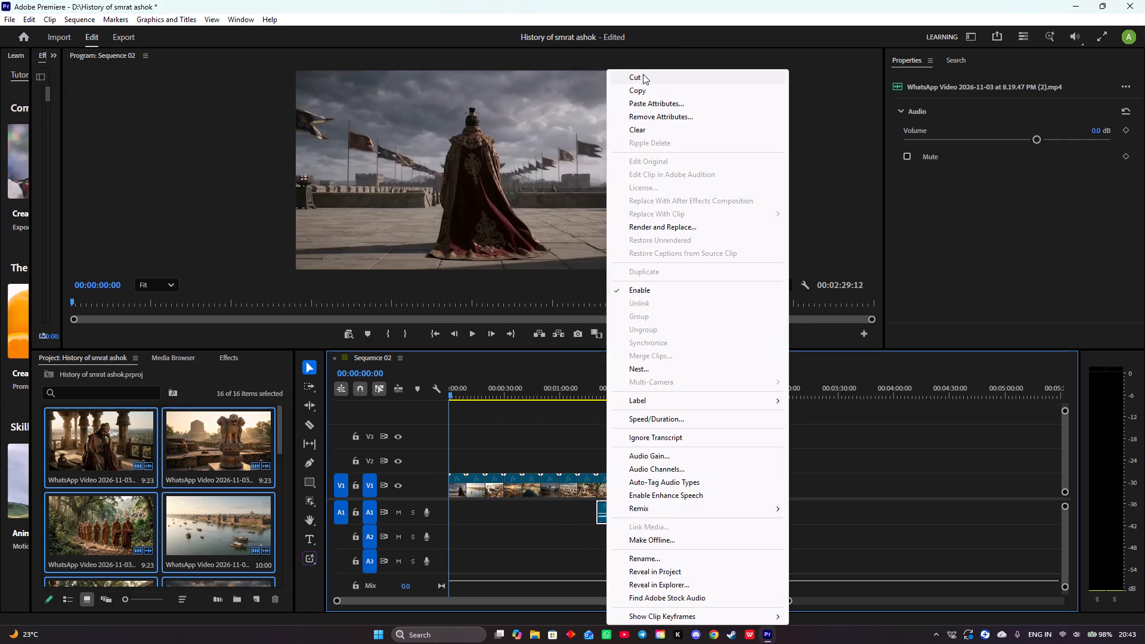
left_click(645, 75)
right_click(627, 515)
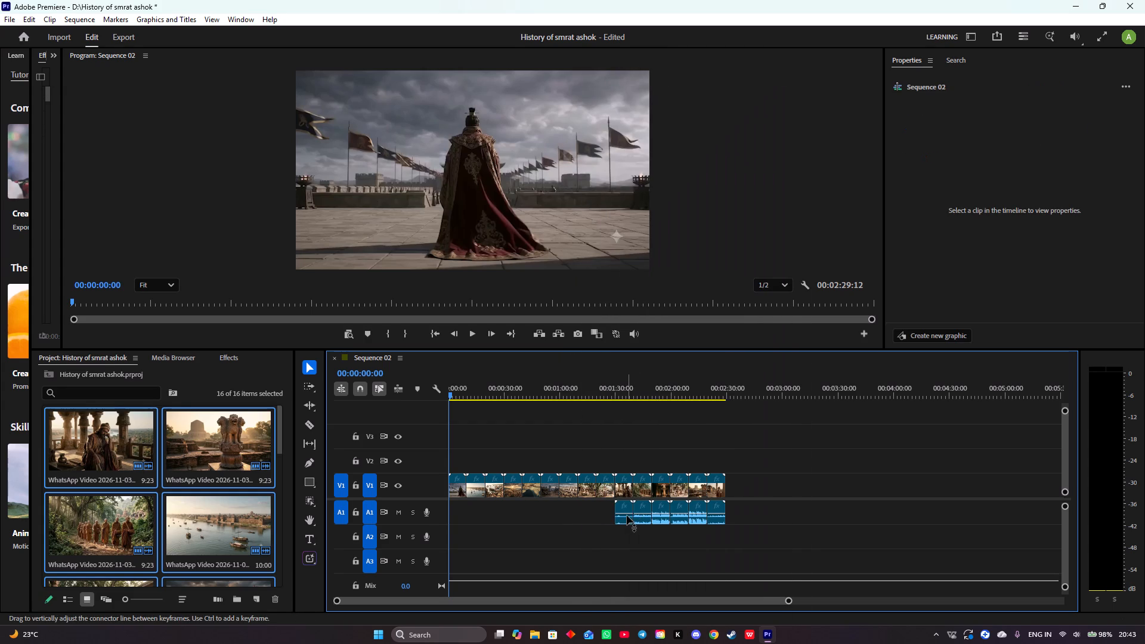
left_click(664, 80)
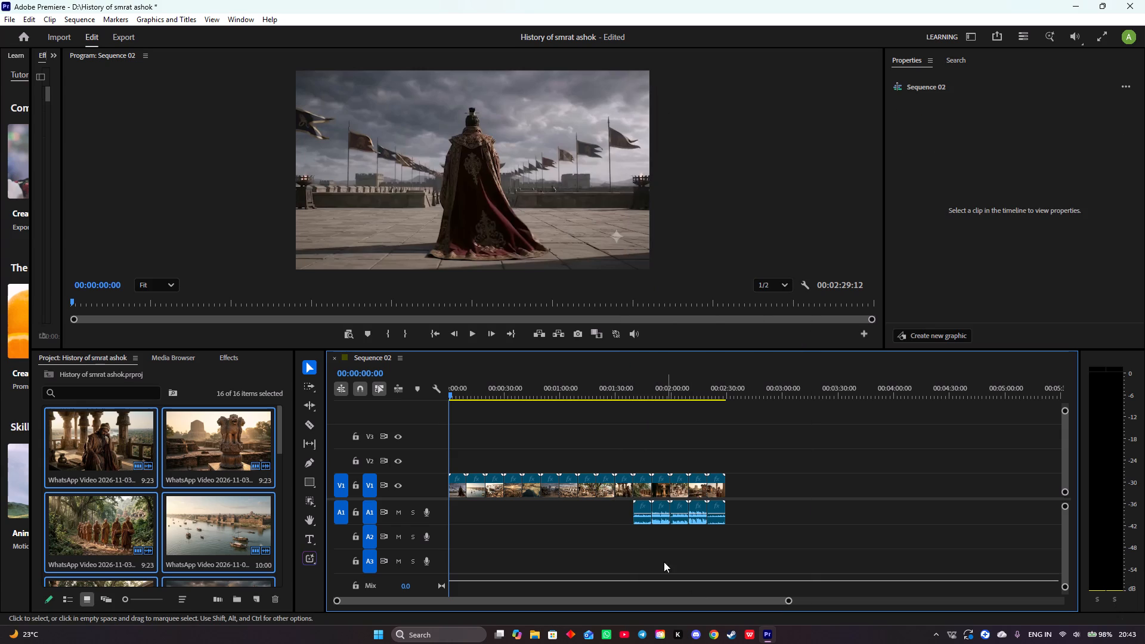
right_click(642, 526)
right_click(643, 516)
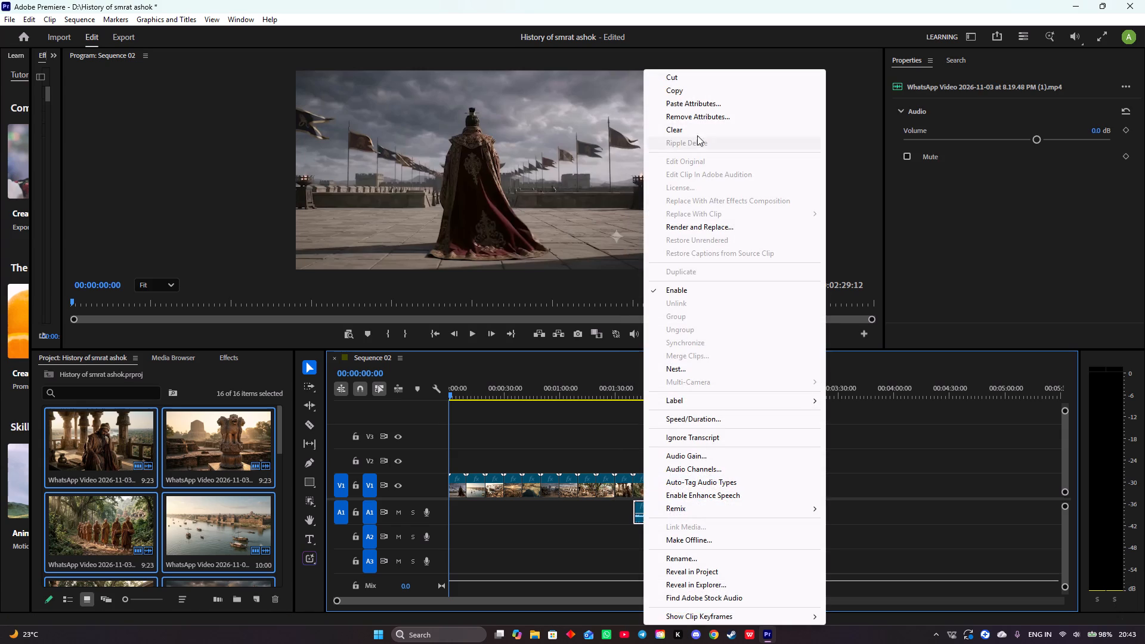
left_click(679, 82)
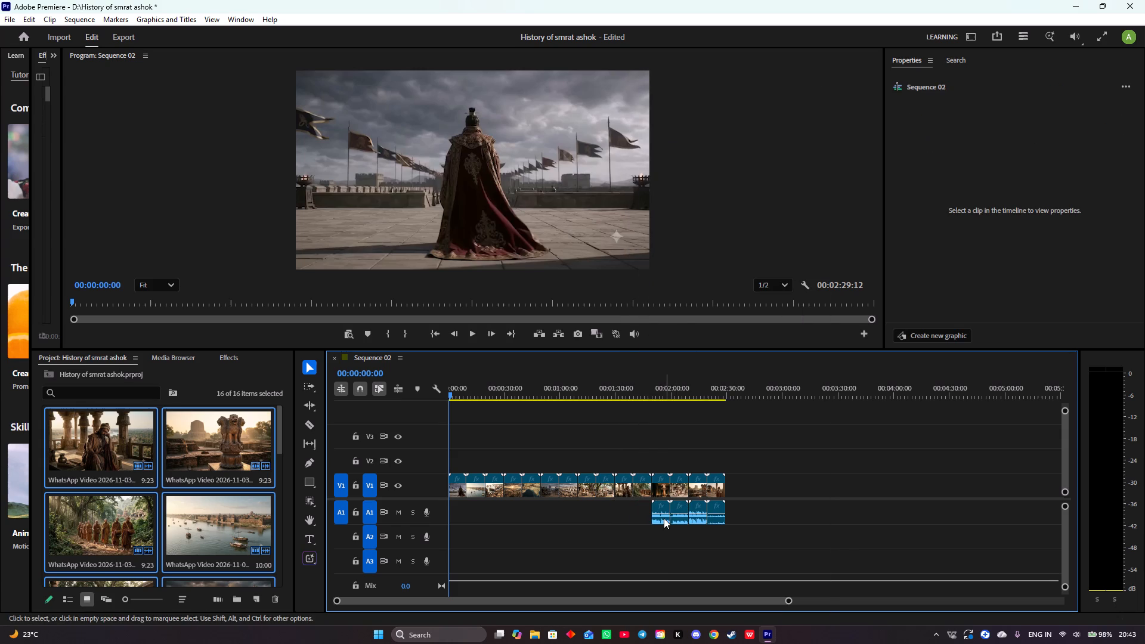
right_click(664, 518)
left_click(704, 80)
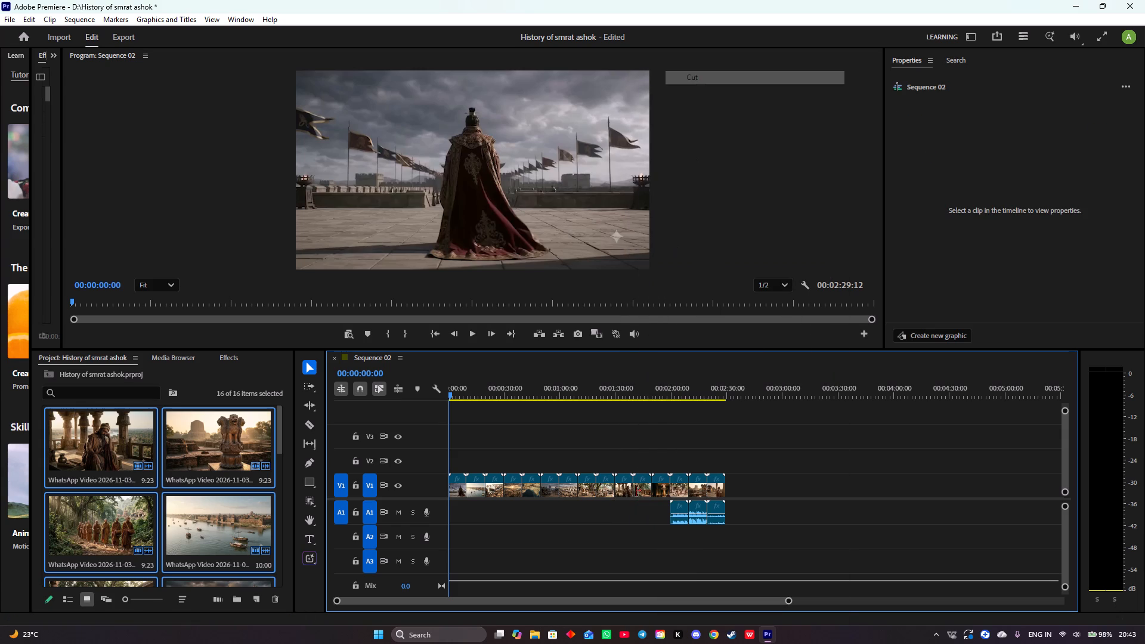
right_click(679, 517)
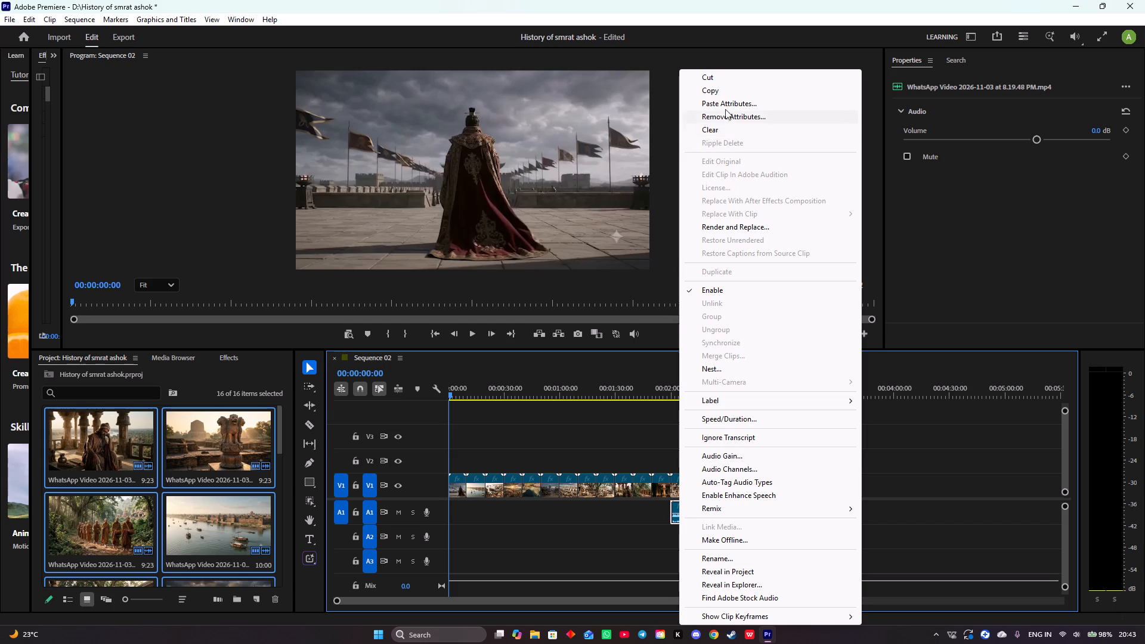
left_click(724, 82)
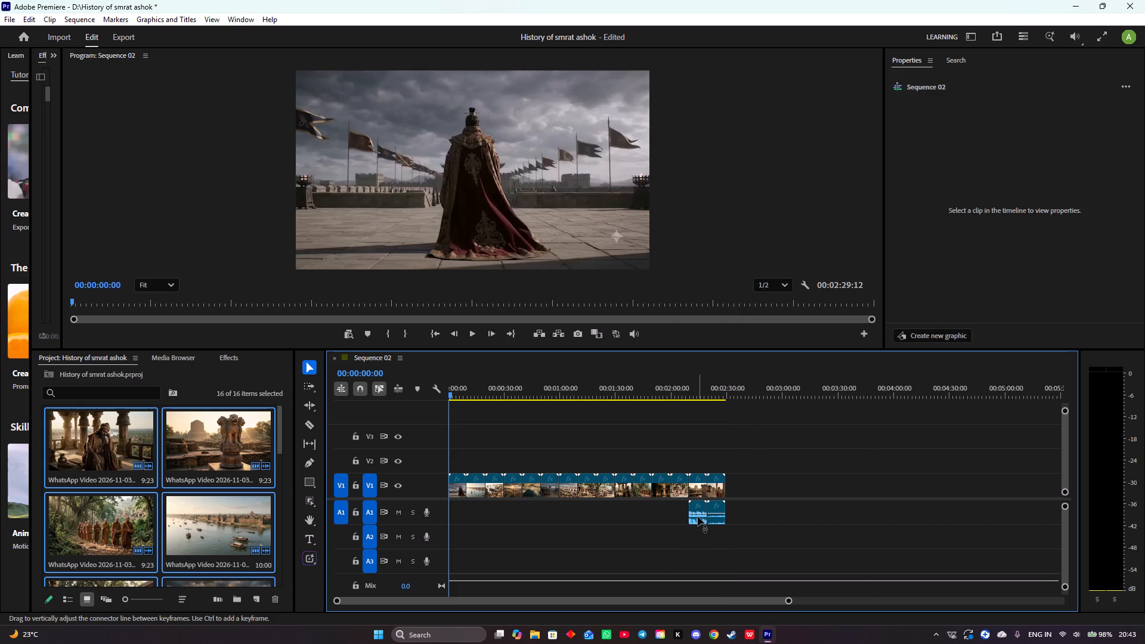
Cut the unlinked audio of the last two clips from track A1, one clip at a time.
right_click(698, 516)
left_click(757, 79)
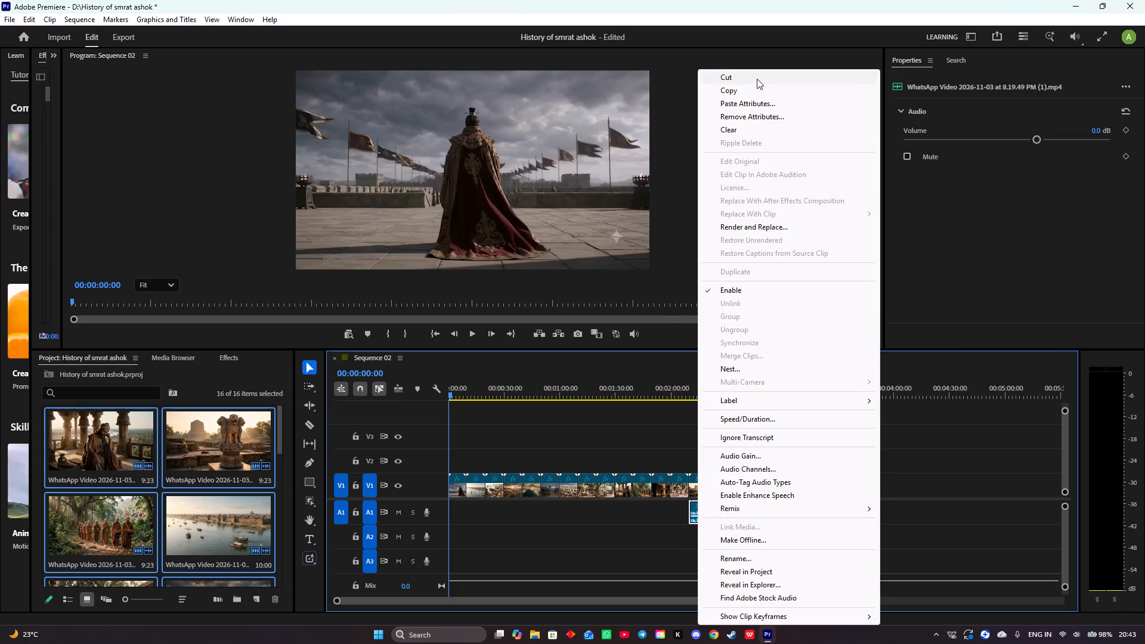
right_click(719, 519)
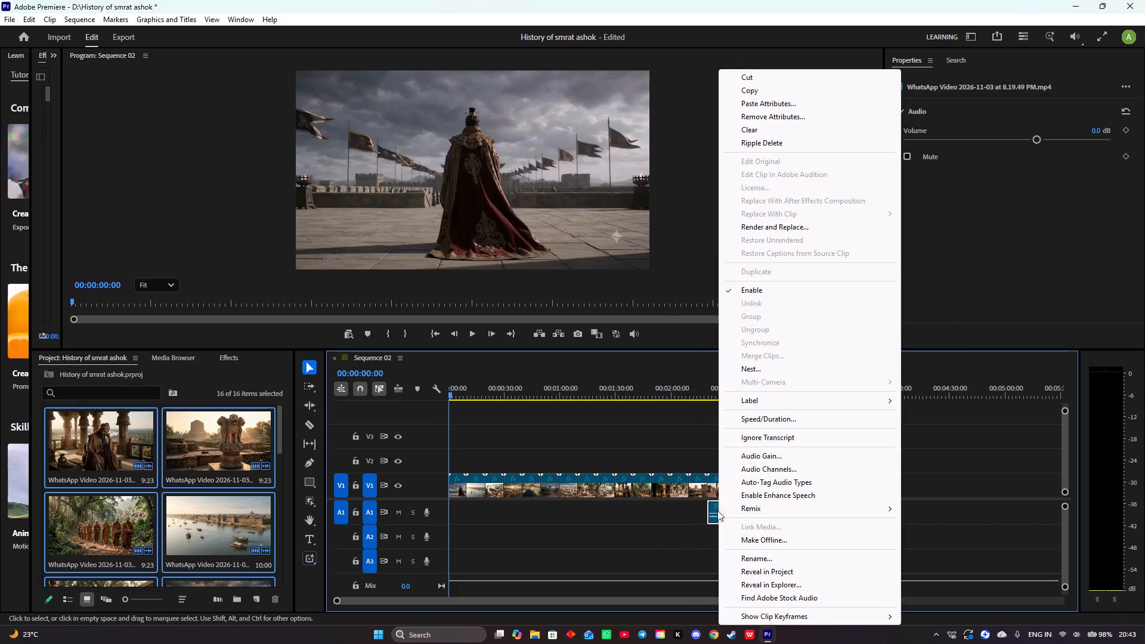
left_click(758, 79)
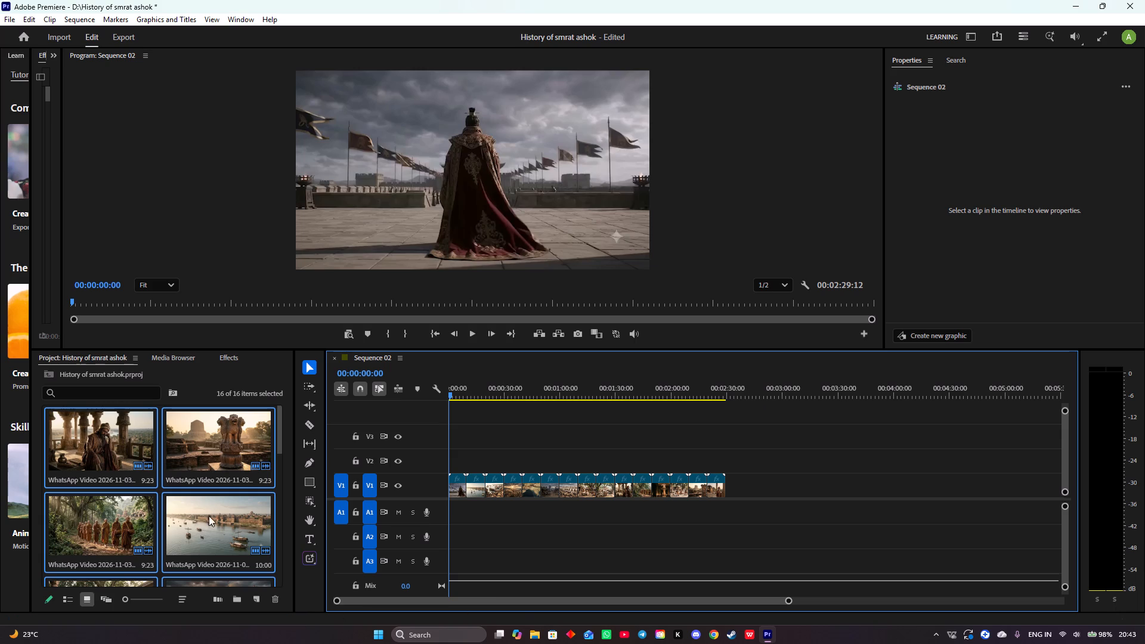
Look through the project bin's imported video clips, from the first item to the last.
scroll(196, 531, "down", 11)
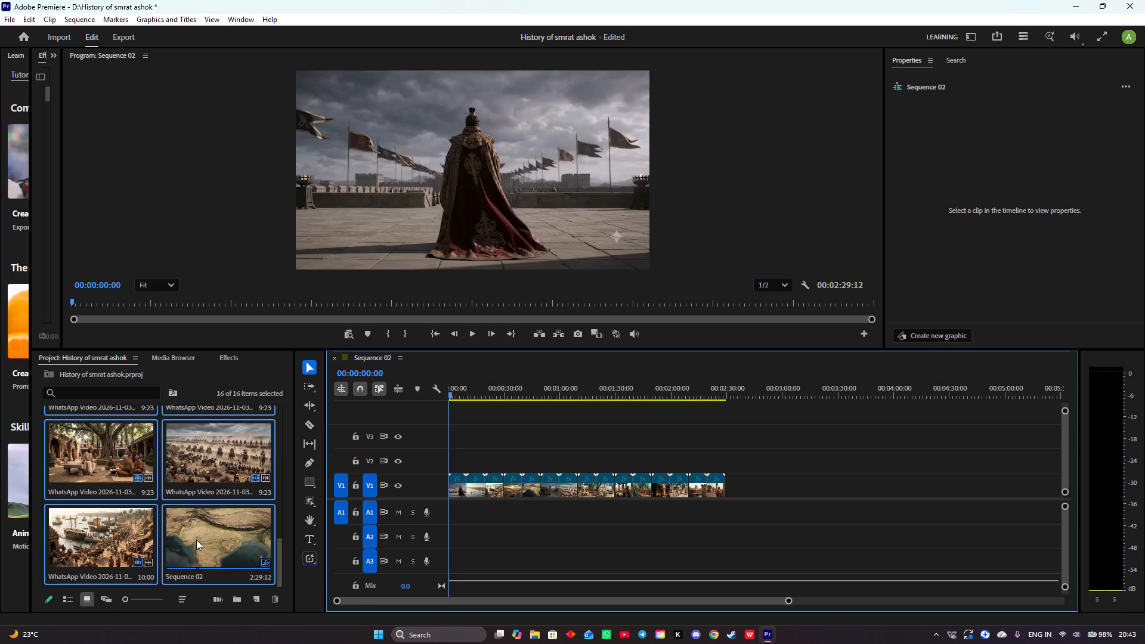
scroll(196, 540, "down", 2)
scroll(199, 543, "up", 6)
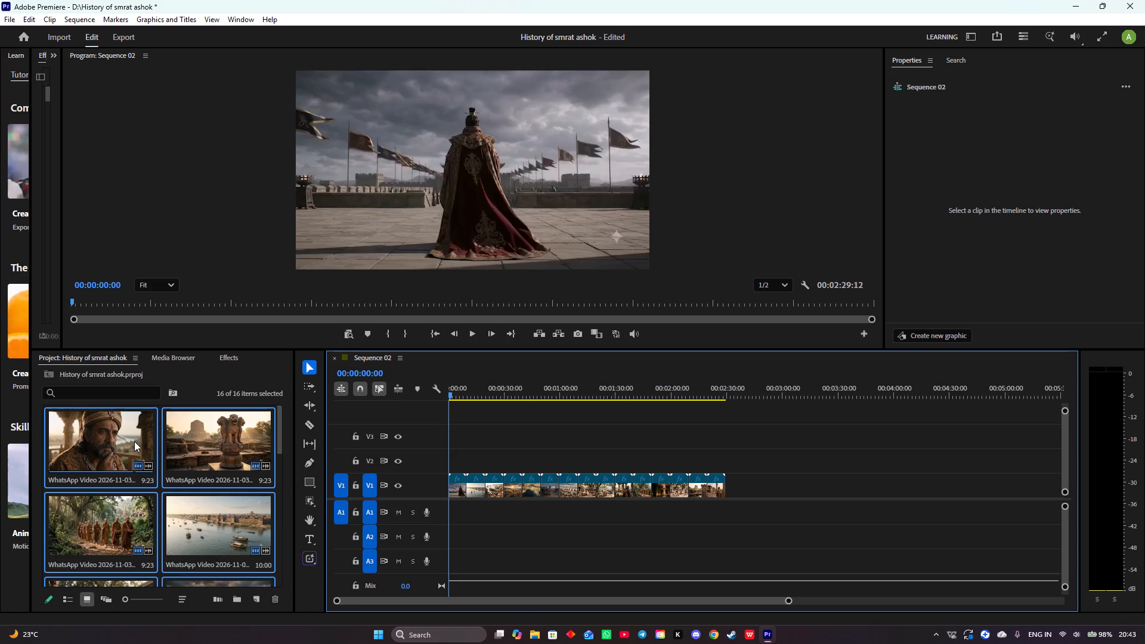
scroll(244, 540, "down", 8)
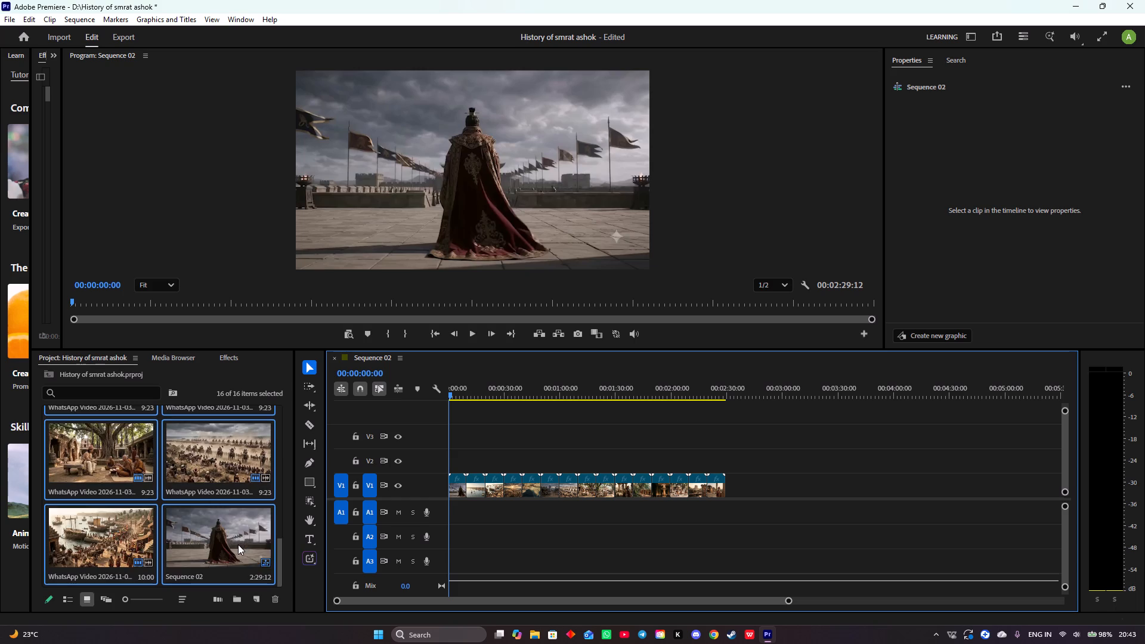
scroll(238, 544, "down", 4)
Import the folder New folder (2) from drive D: with the option to create a new sequence on.
left_click(49, 41)
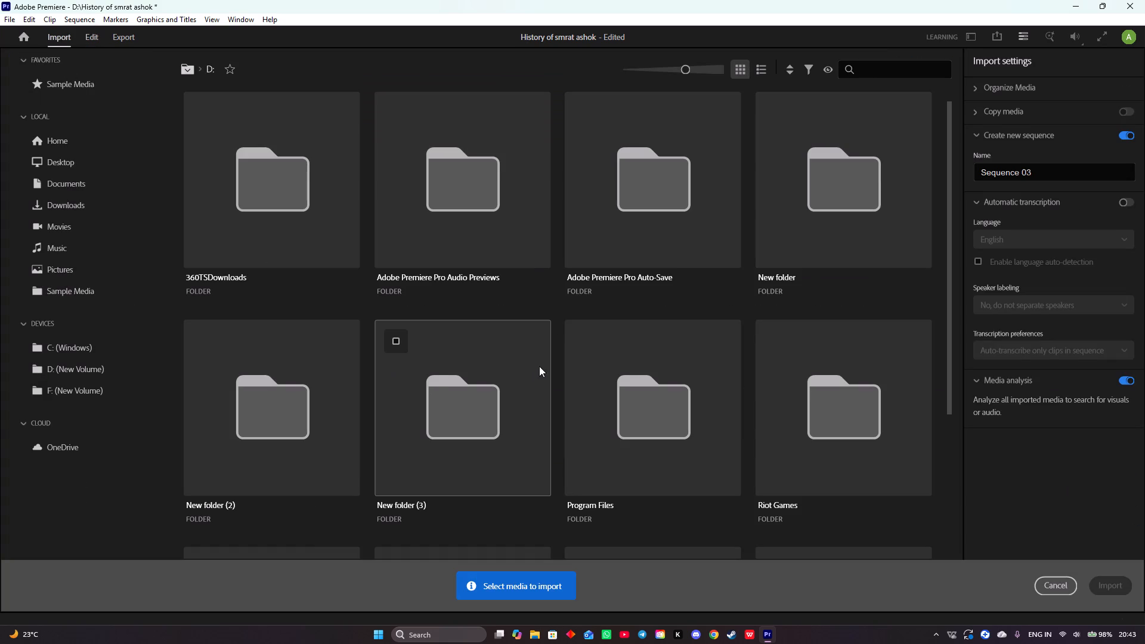
left_click(296, 397)
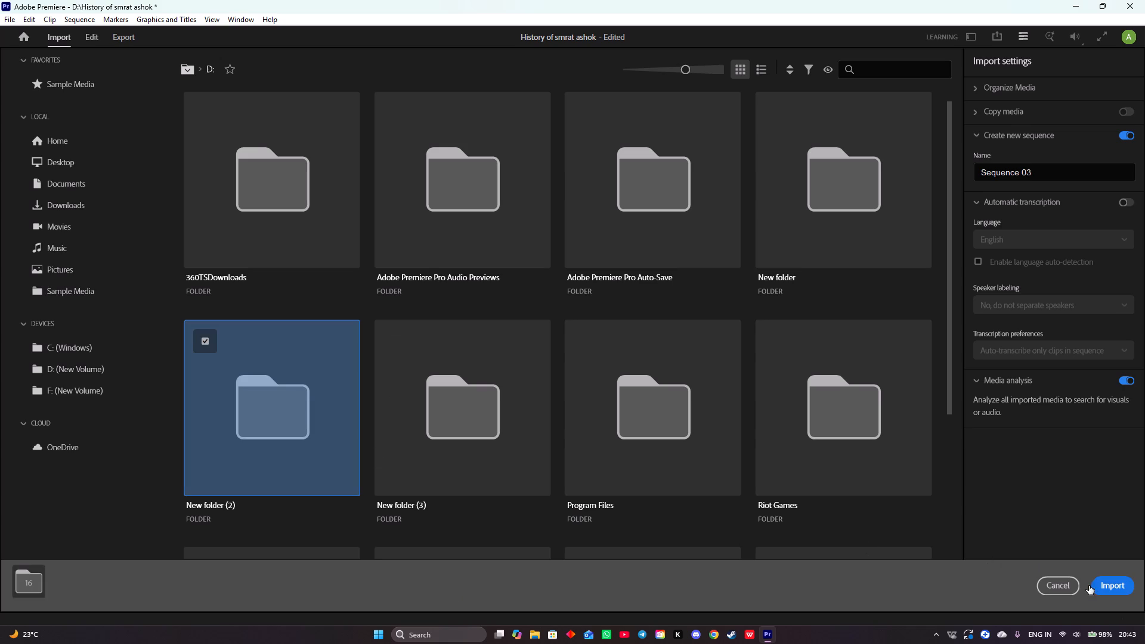
left_click(1099, 586)
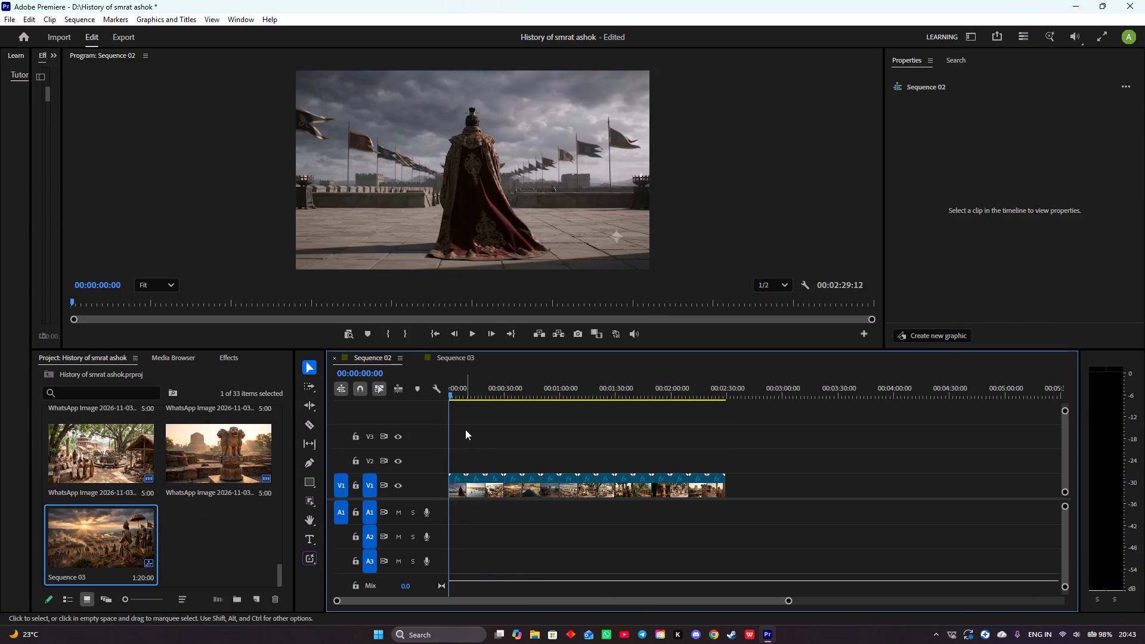
Review Sequence 02 by playing its opening, scrubbing ahead to the last clips and watching them full screen to the end.
key("space")
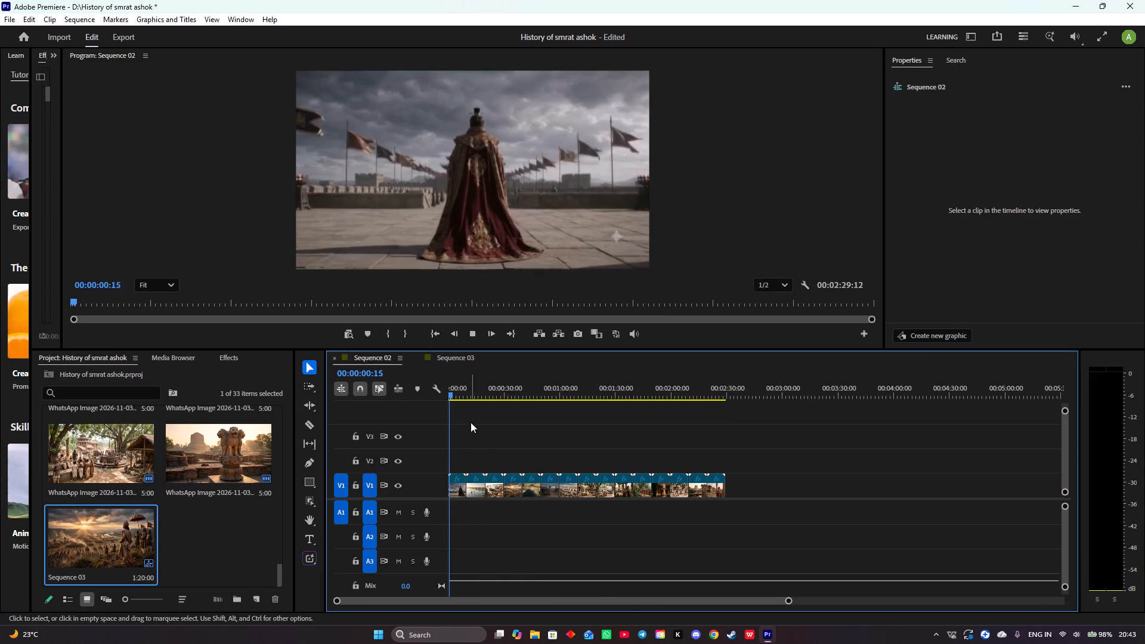
key("space")
left_click_drag(453, 391, 651, 418)
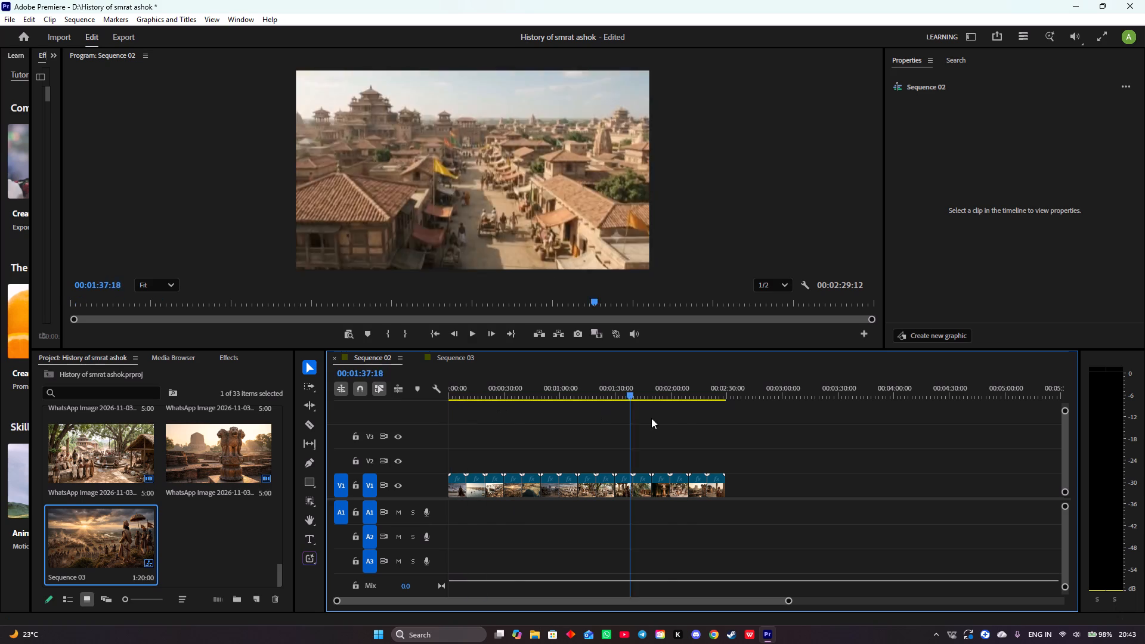
left_click_drag(651, 418, 703, 426)
key("space")
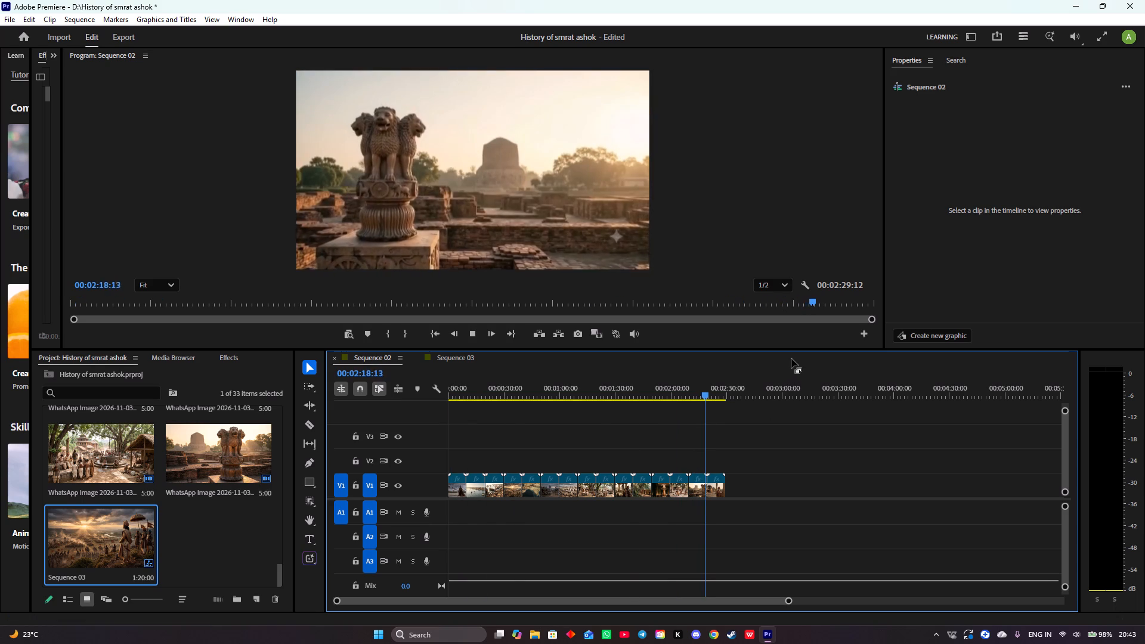
key("space")
left_click(1101, 38)
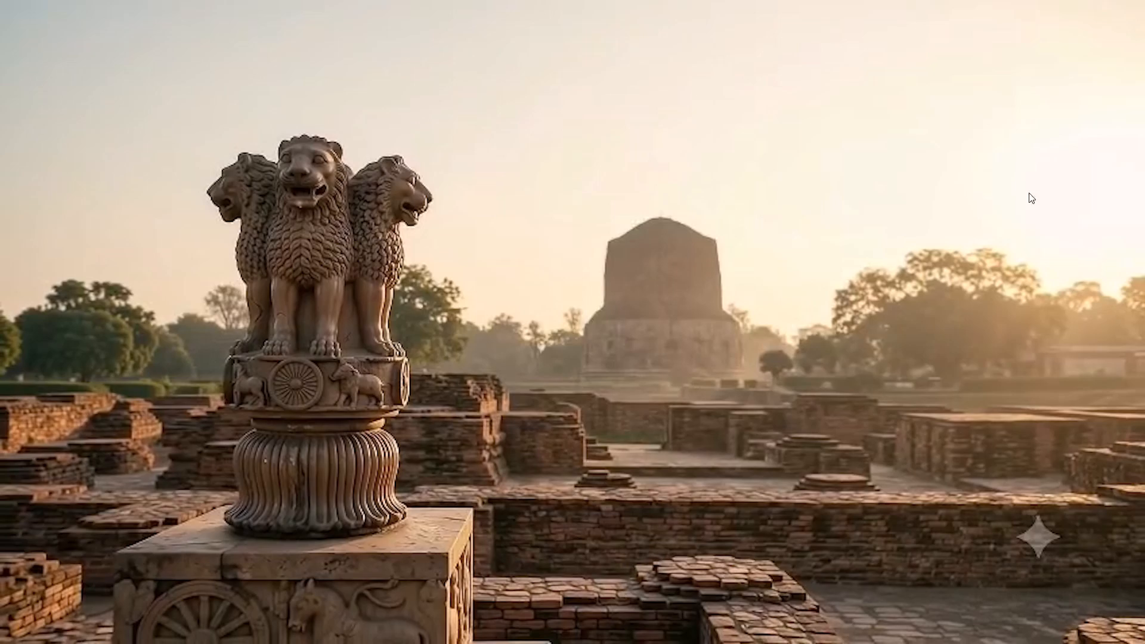
key("space")
key("space")
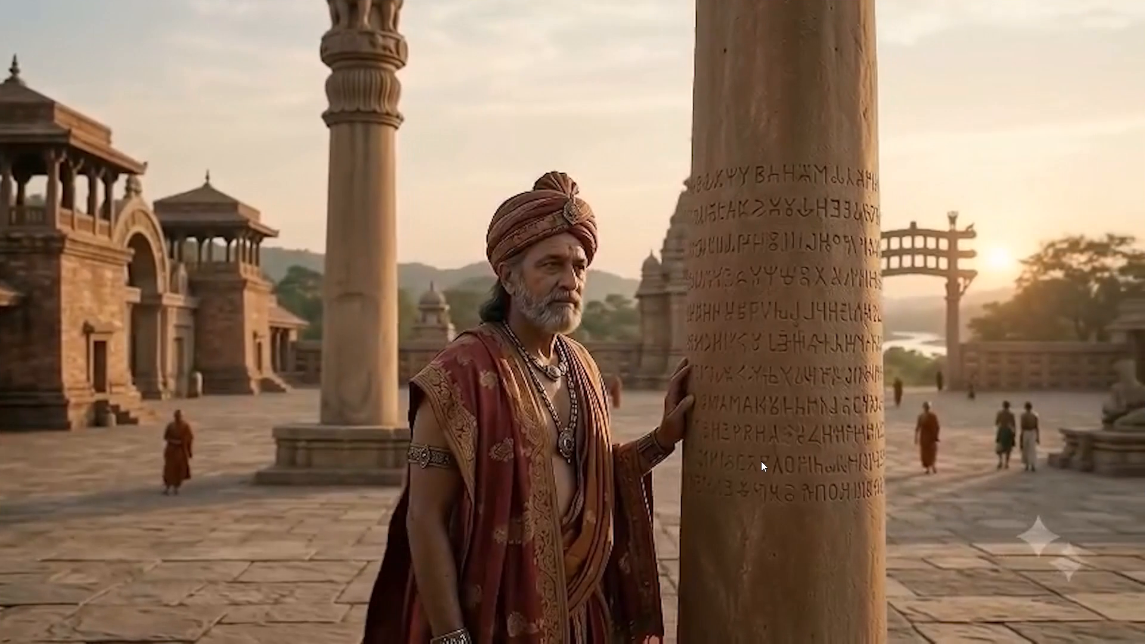
key("space")
key("space")
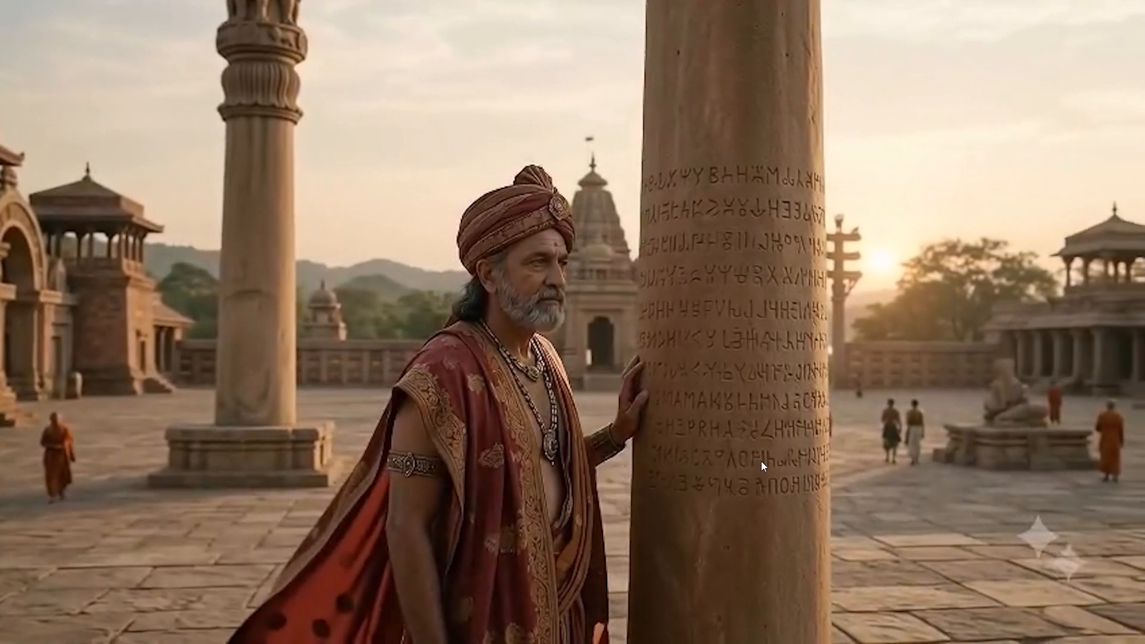
key("space")
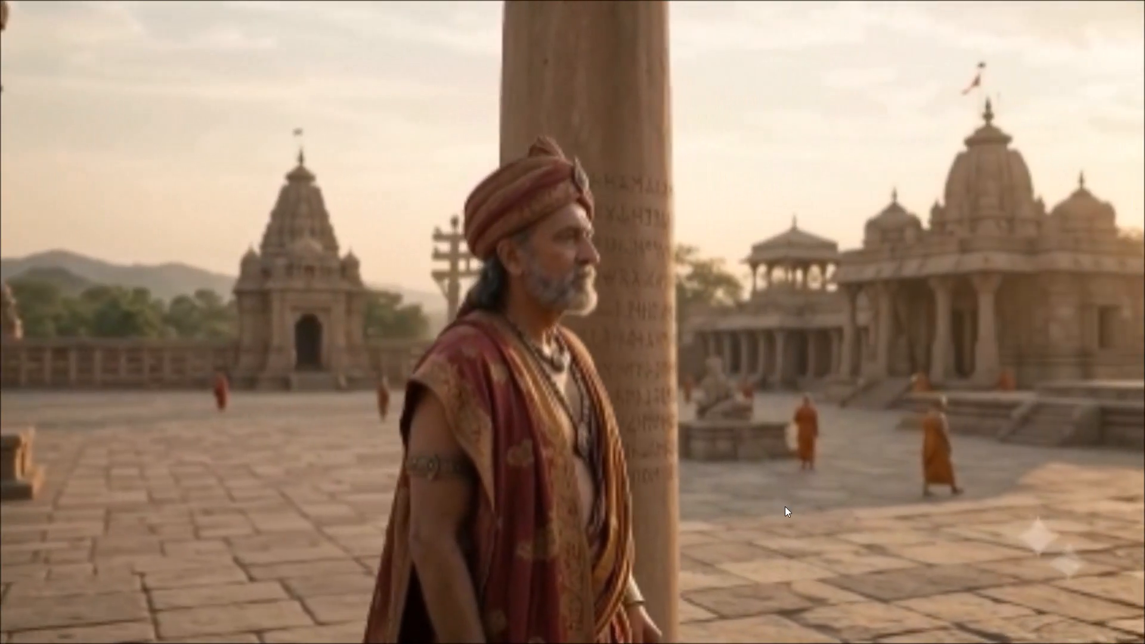
key("space")
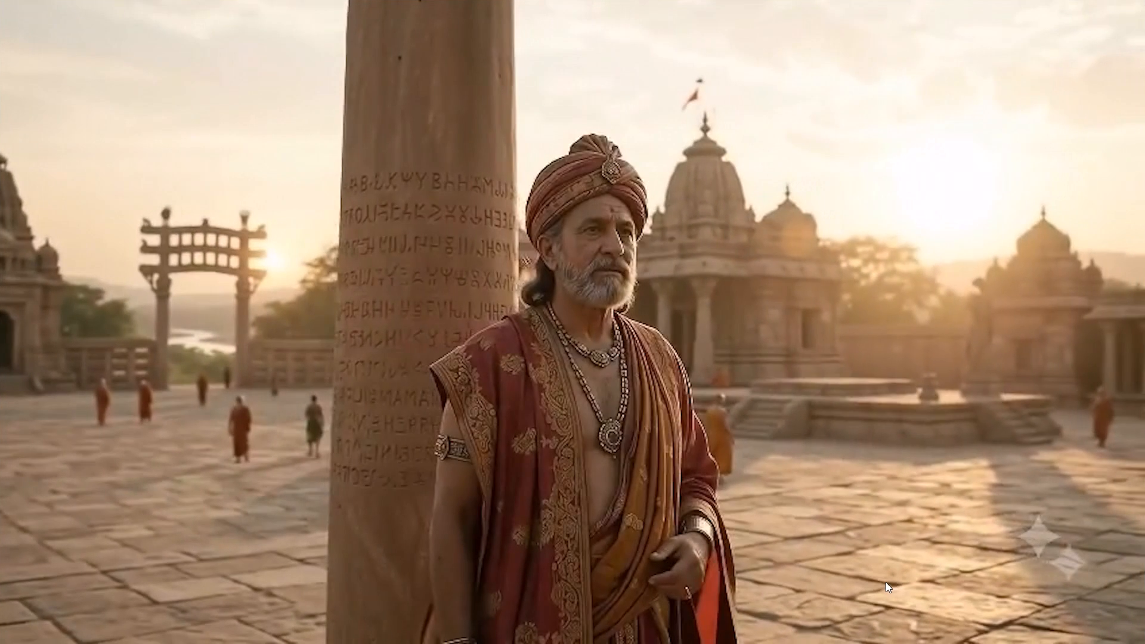
key("space")
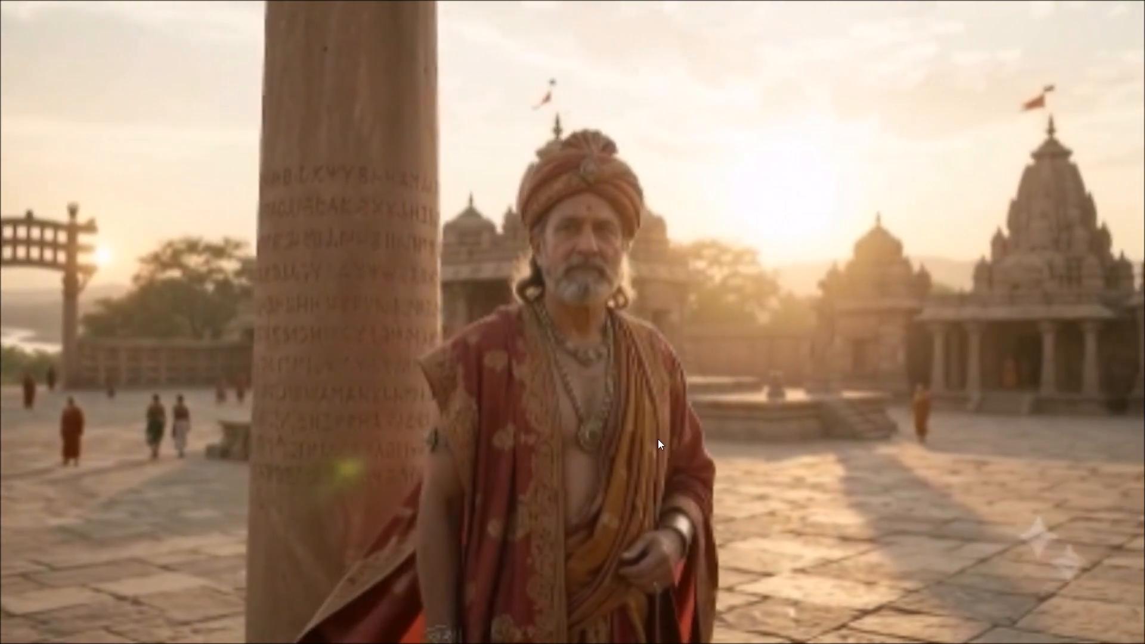
left_click(809, 419)
key("Escape")
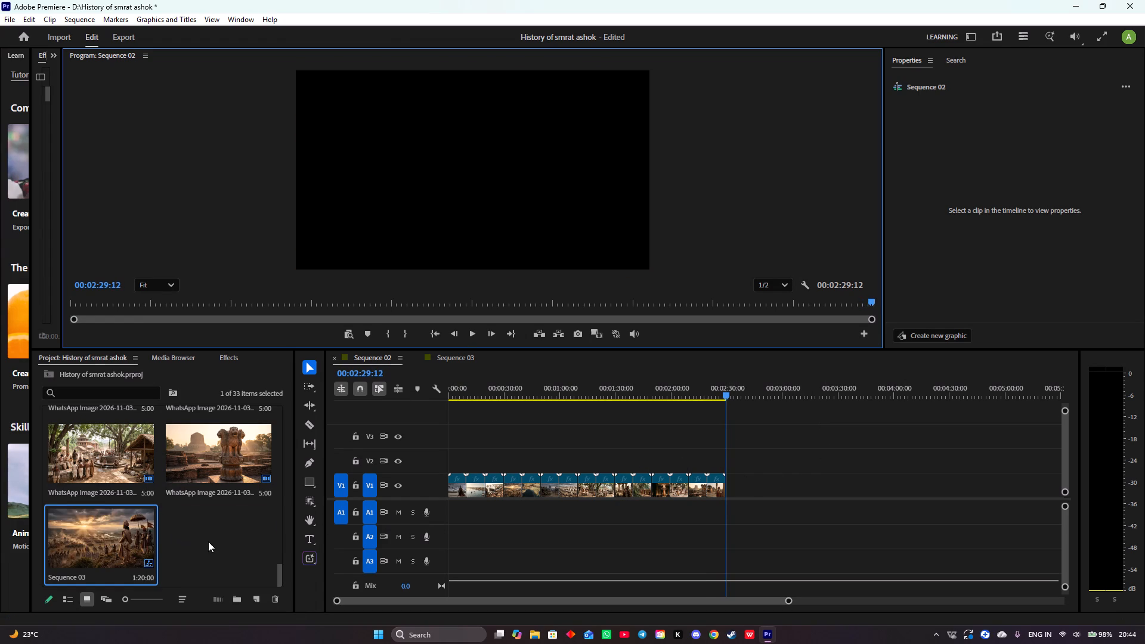
Browse the project bin for the newly imported still images and the items before them.
scroll(210, 541, "up", 5)
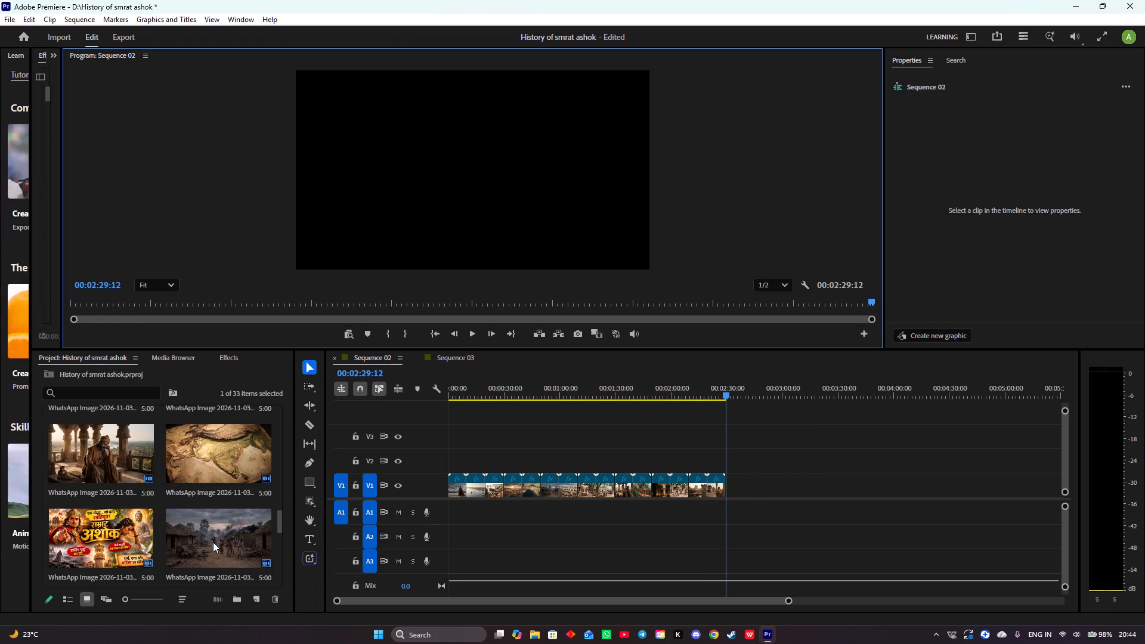
scroll(216, 544, "up", 2)
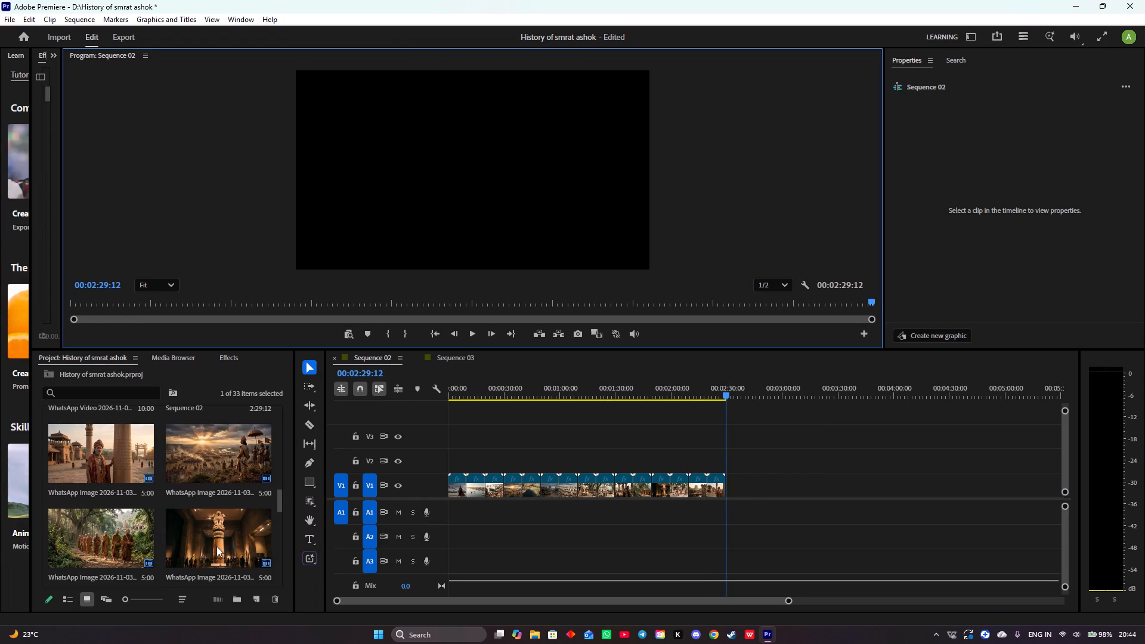
scroll(217, 548, "up", 1)
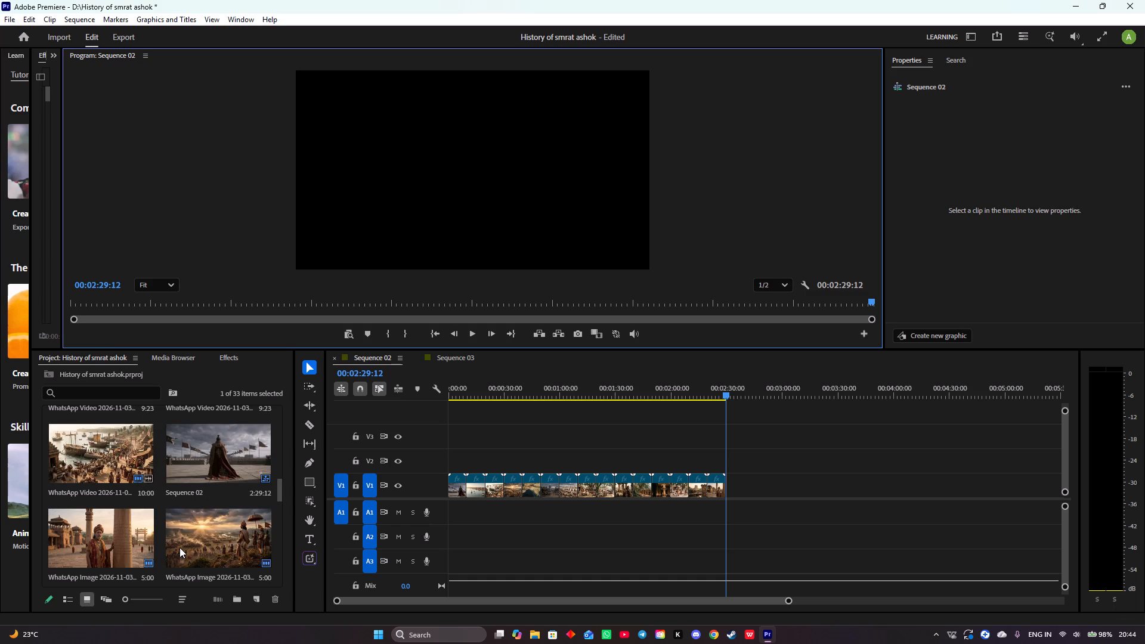
scroll(180, 547, "down", 1)
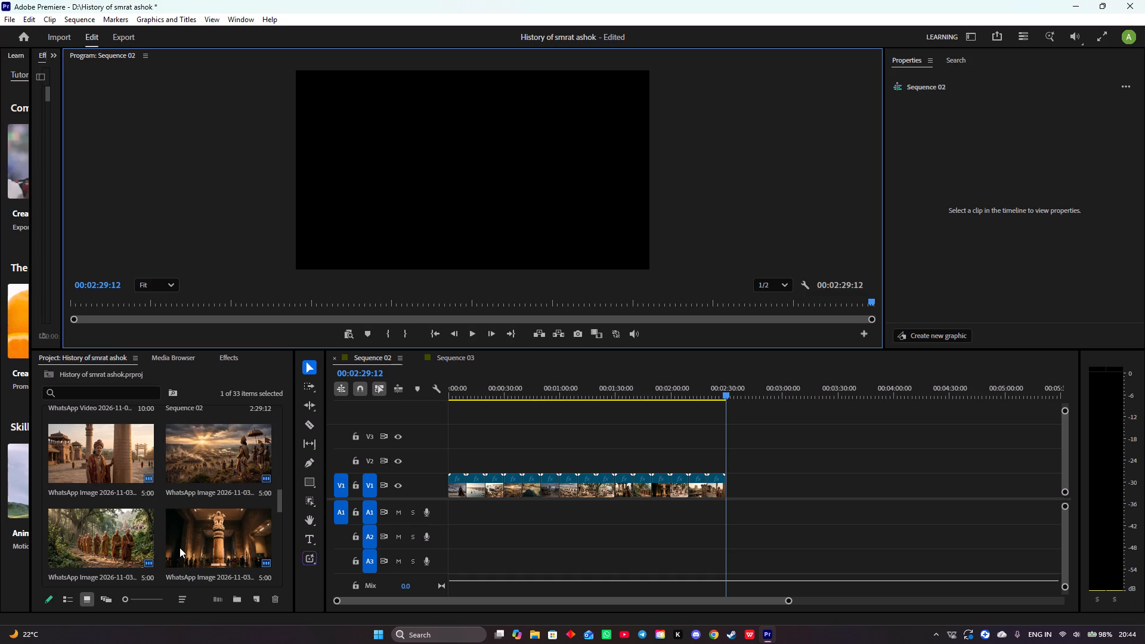
scroll(177, 543, "up", 1)
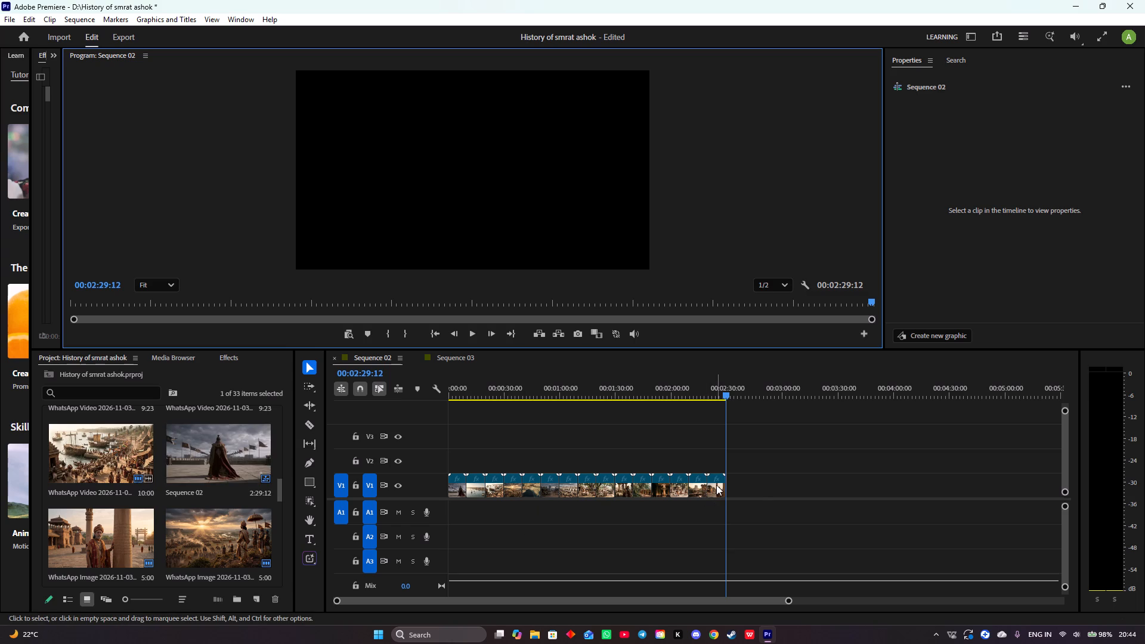
Move the last five clips on track V1 later one by one, opening gaps and ending the last clip at about 00:03:21:14.
left_click_drag(716, 485, 813, 480)
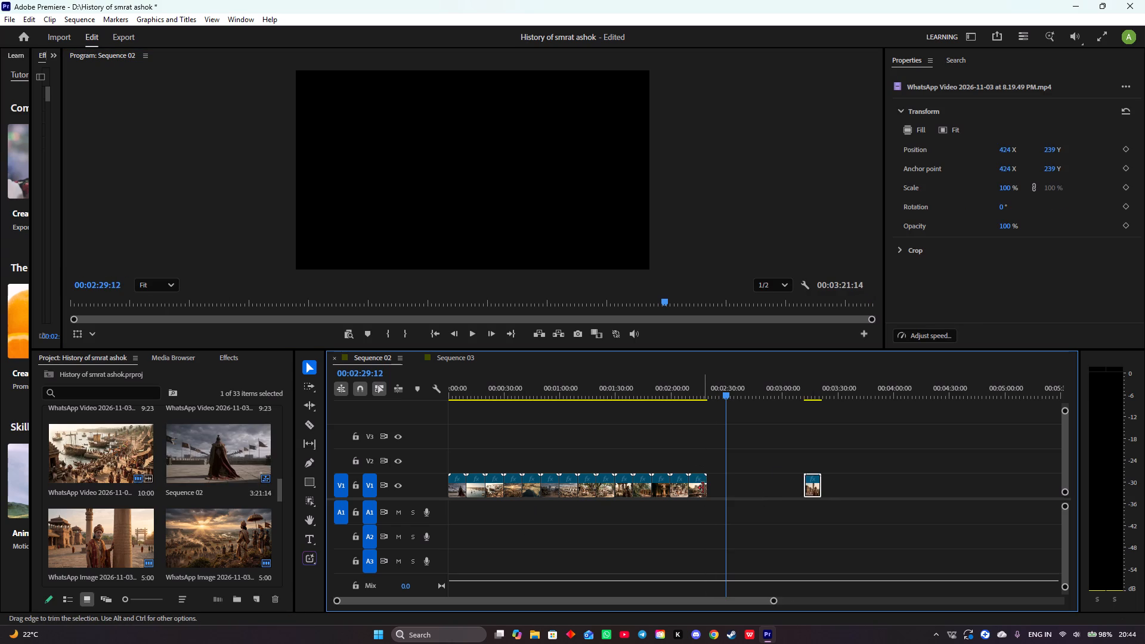
left_click_drag(700, 488, 769, 493)
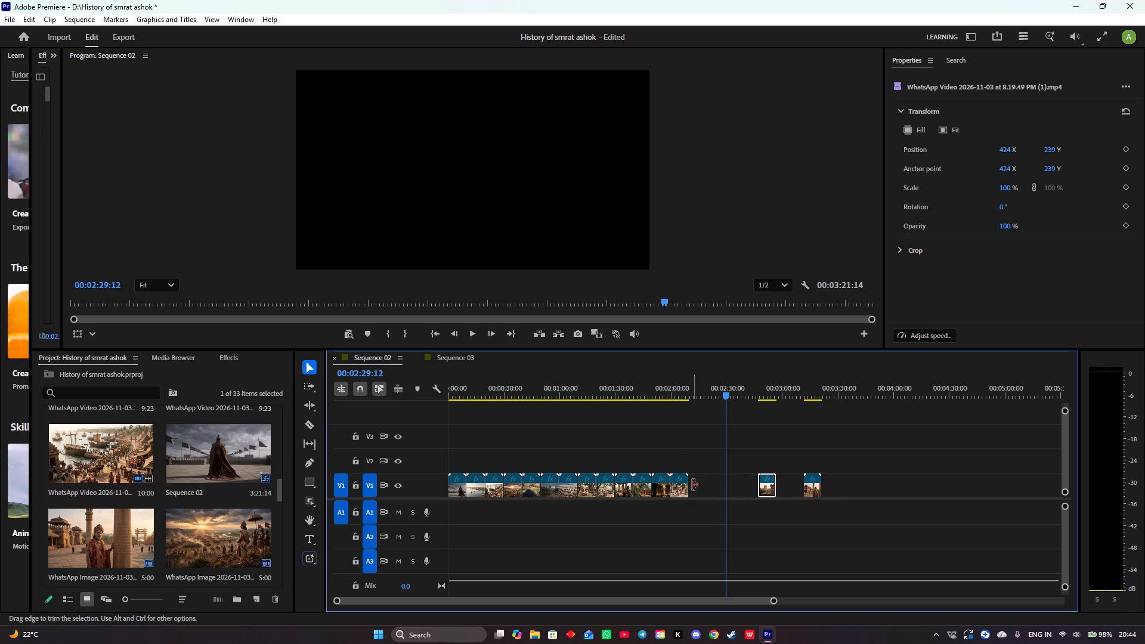
left_click_drag(682, 484, 717, 490)
left_click_drag(662, 485, 683, 493)
left_click_drag(643, 485, 658, 488)
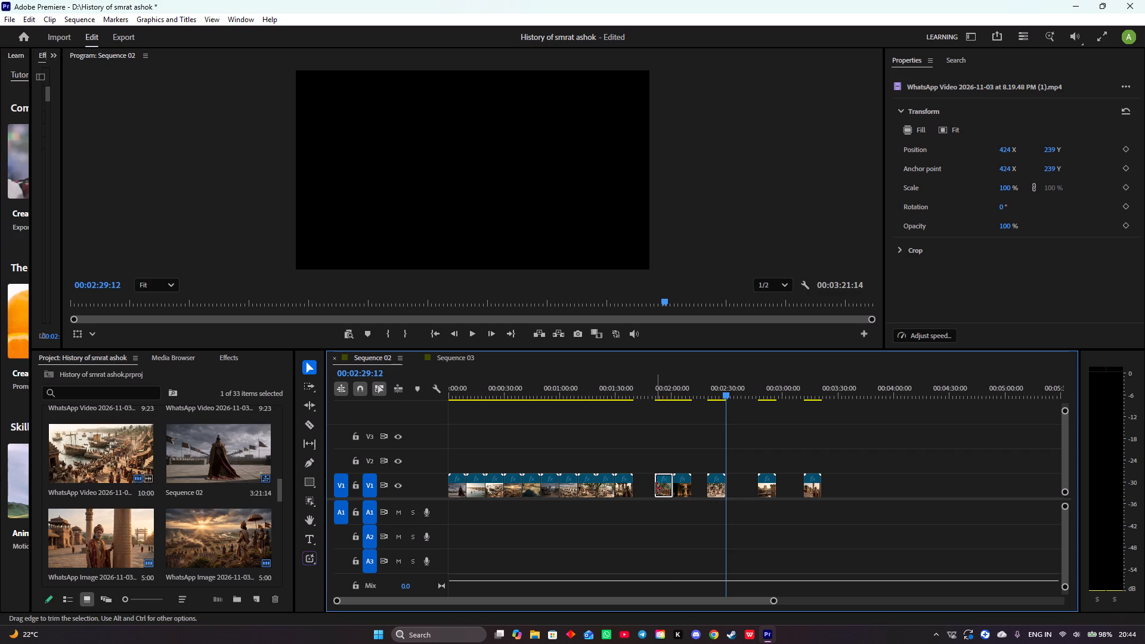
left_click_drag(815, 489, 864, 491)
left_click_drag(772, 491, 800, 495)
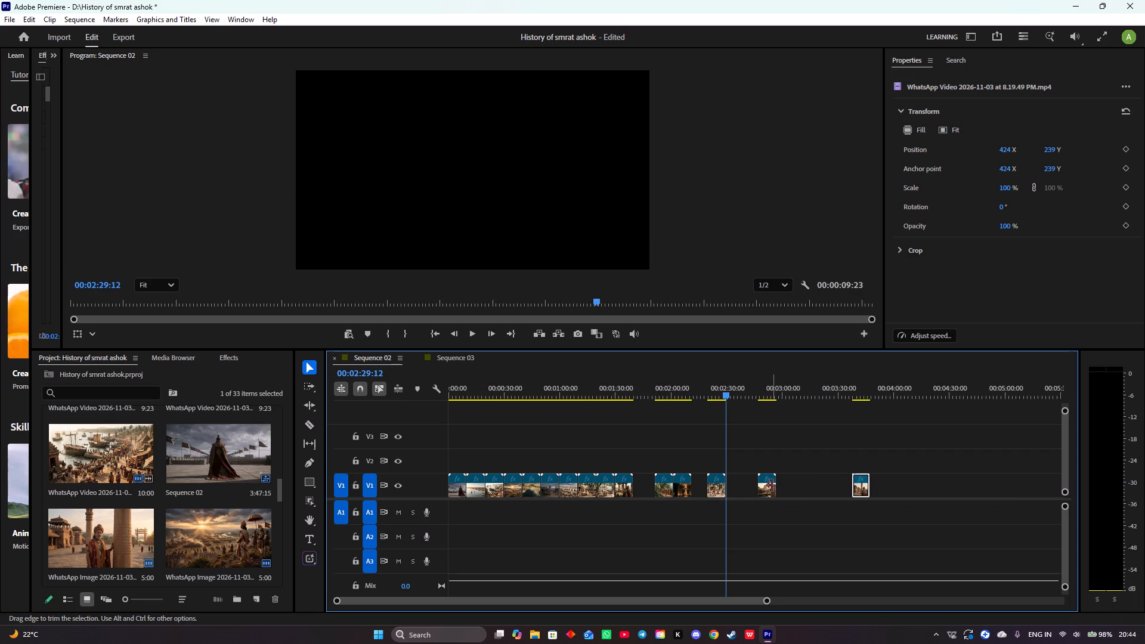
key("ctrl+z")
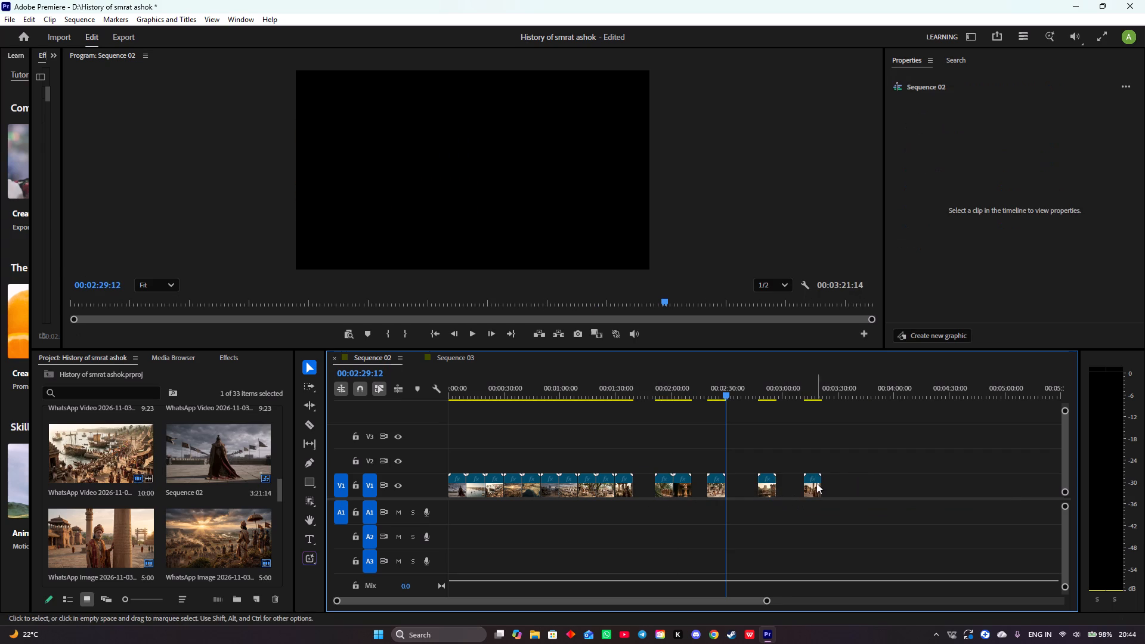
Move the last five clips on track V1 later one by one, ending the last clip at about 00:03:56:23.
left_click_drag(815, 481, 880, 479)
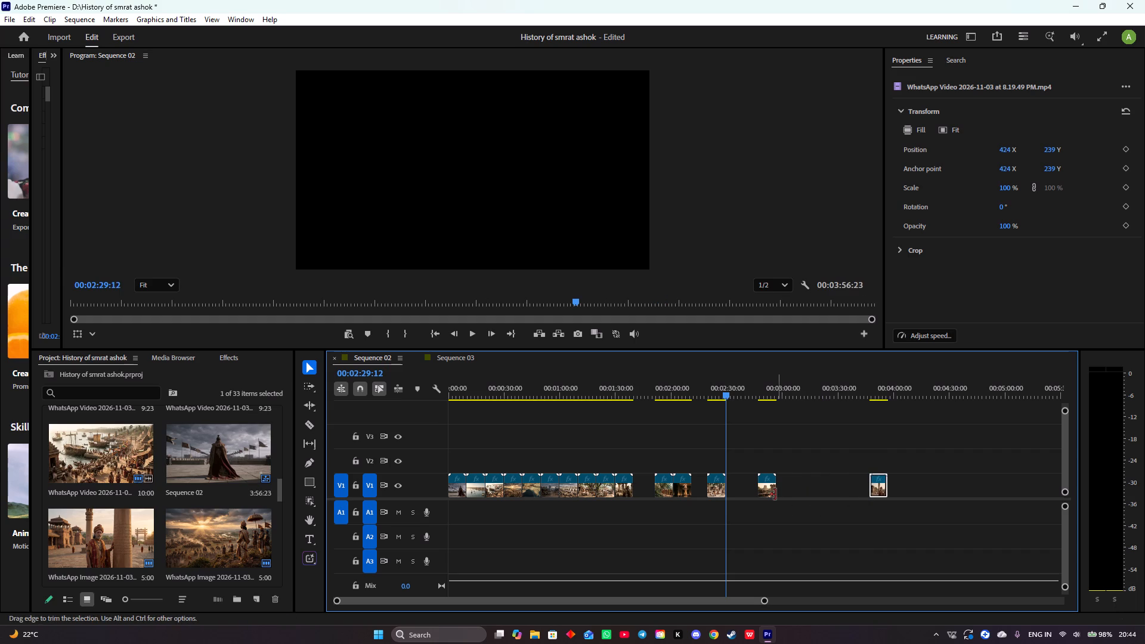
left_click_drag(768, 491, 851, 494)
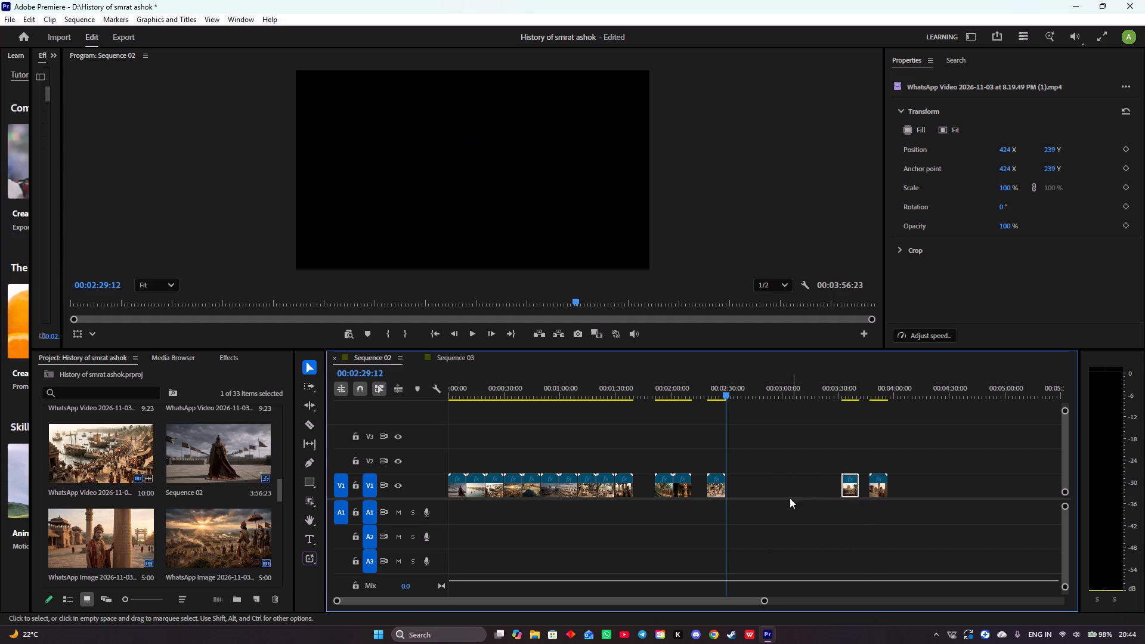
left_click(711, 494)
left_click_drag(715, 492, 720, 492)
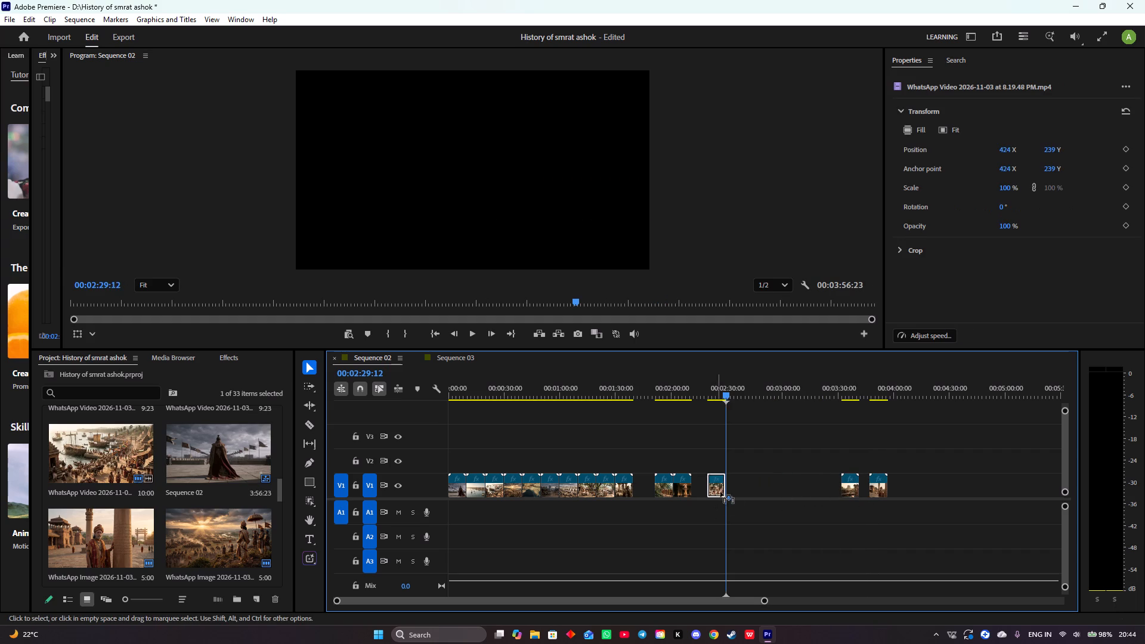
left_click_drag(720, 492, 827, 498)
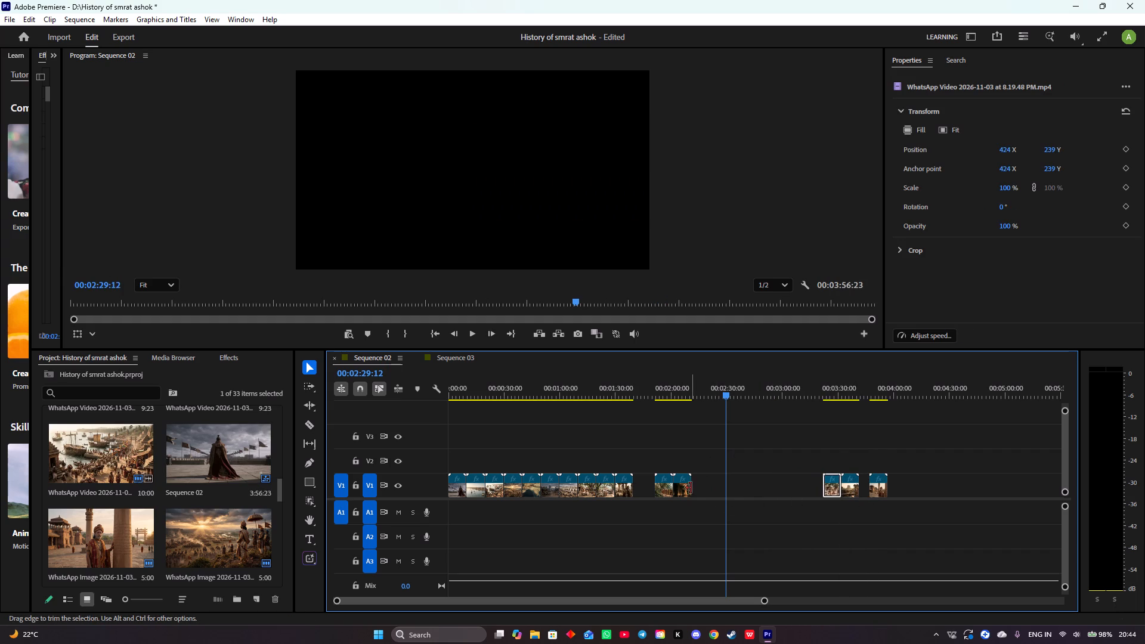
left_click_drag(685, 491, 795, 503)
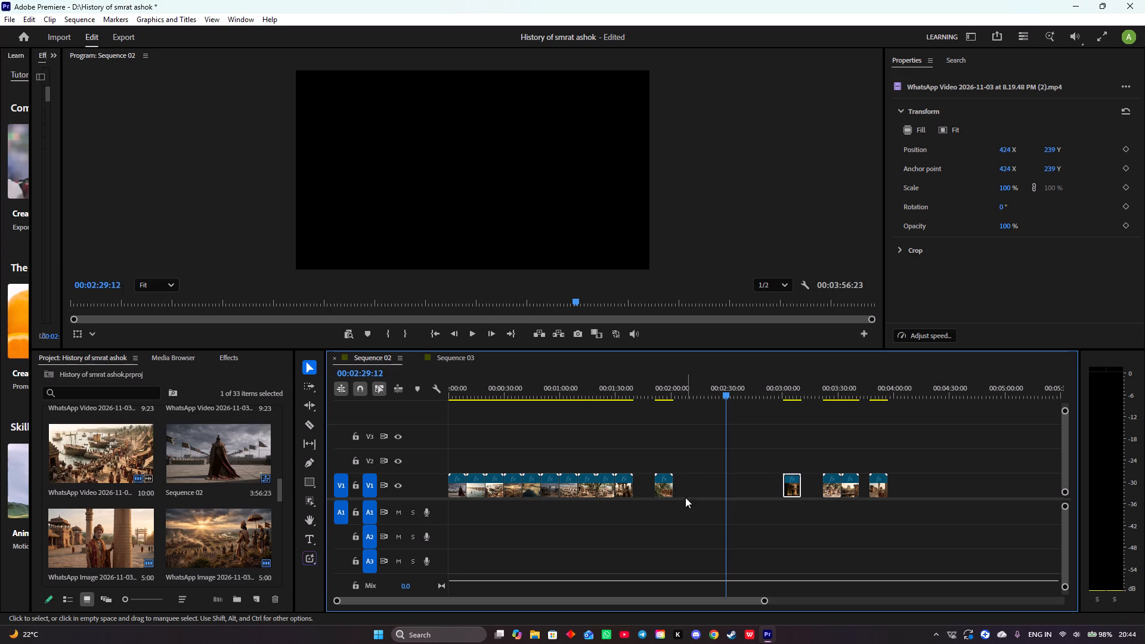
left_click_drag(666, 491, 748, 500)
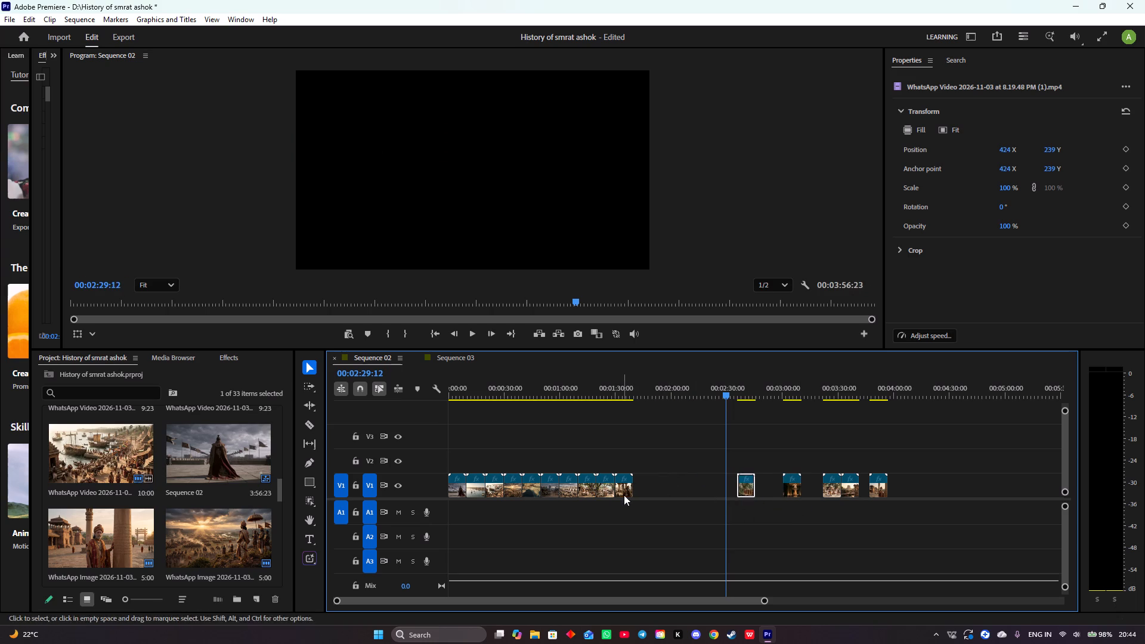
Space out the three 8.19.47 PM clips on track V1, starting them at about 00:01:29, 00:01:44 and 00:01:59.
left_click_drag(626, 490, 681, 496)
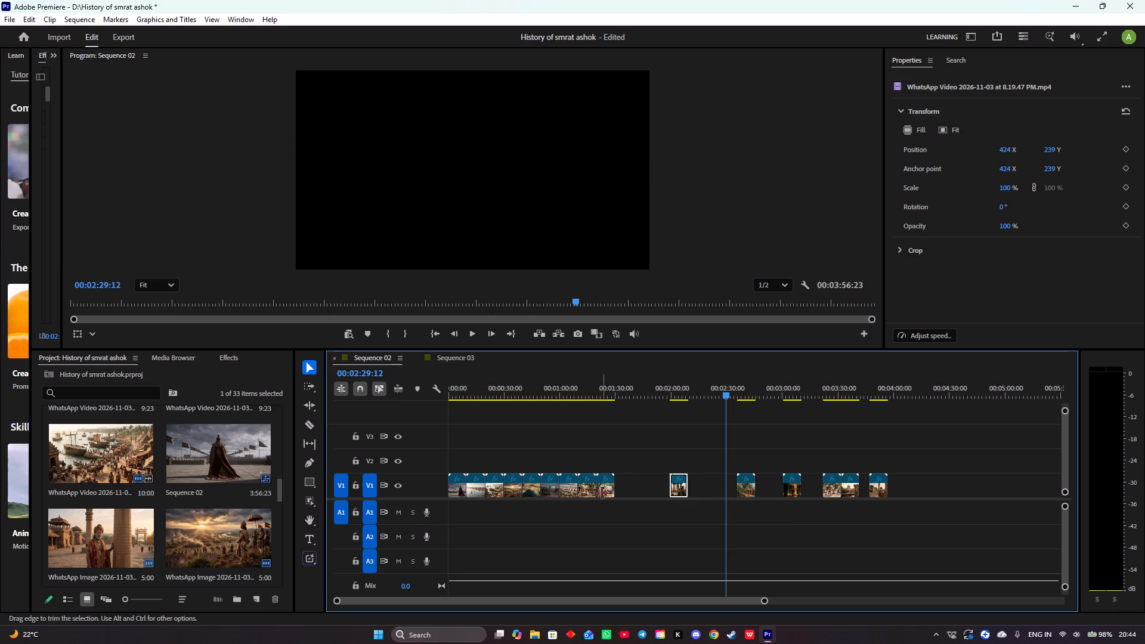
left_click(602, 493)
left_click_drag(605, 493, 629, 495)
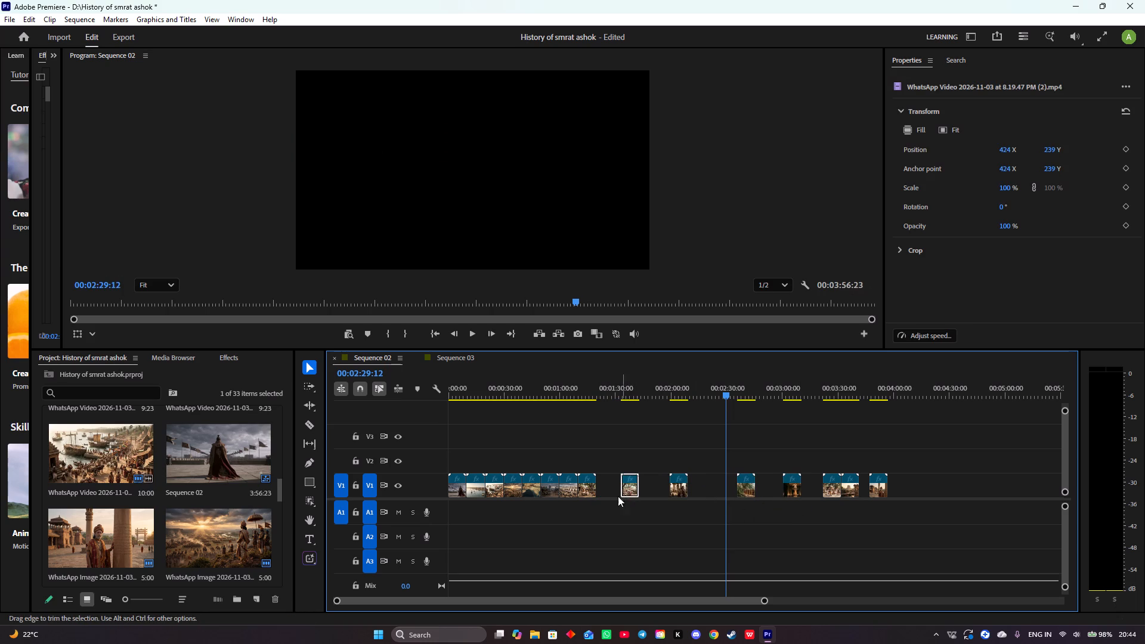
left_click_drag(586, 491, 596, 493)
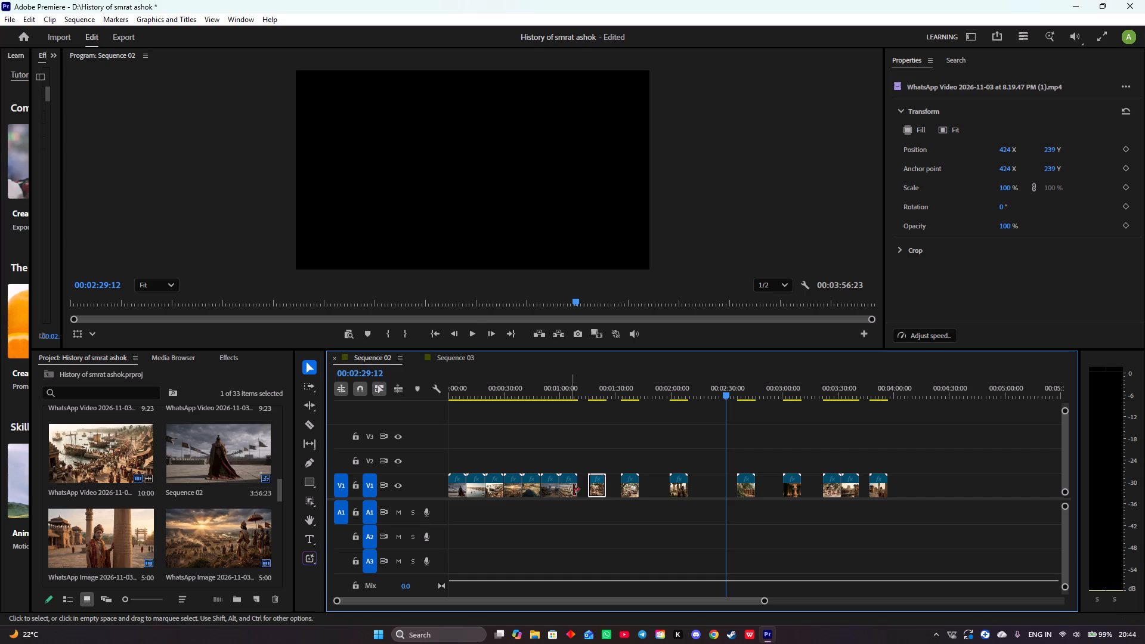
left_click_drag(634, 488, 647, 490)
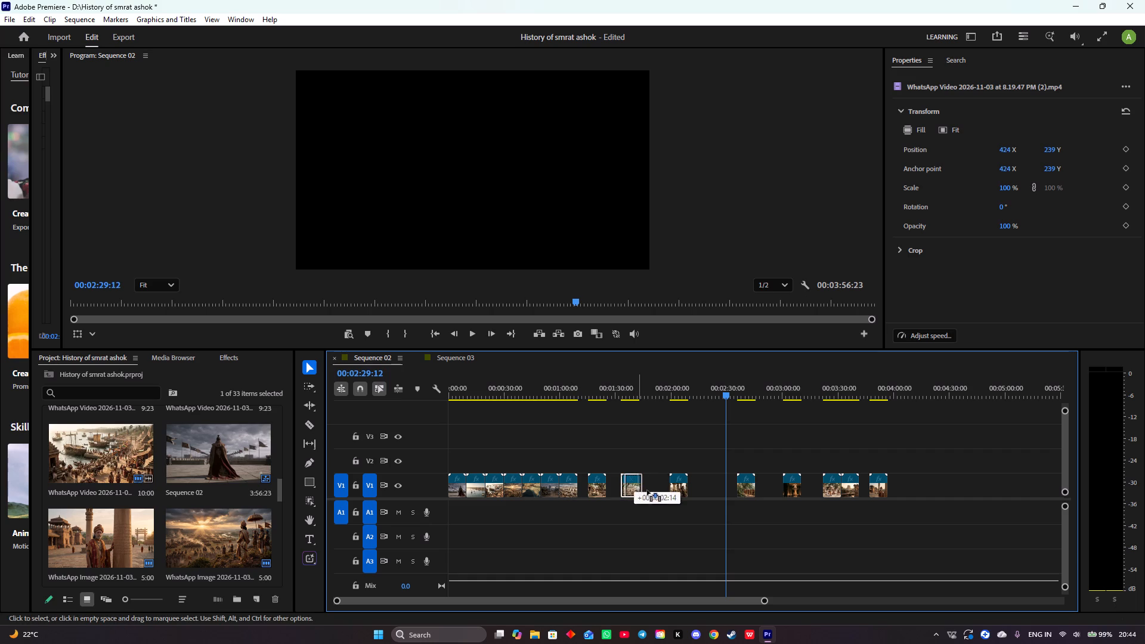
left_click_drag(647, 490, 655, 493)
left_click_drag(601, 487, 611, 490)
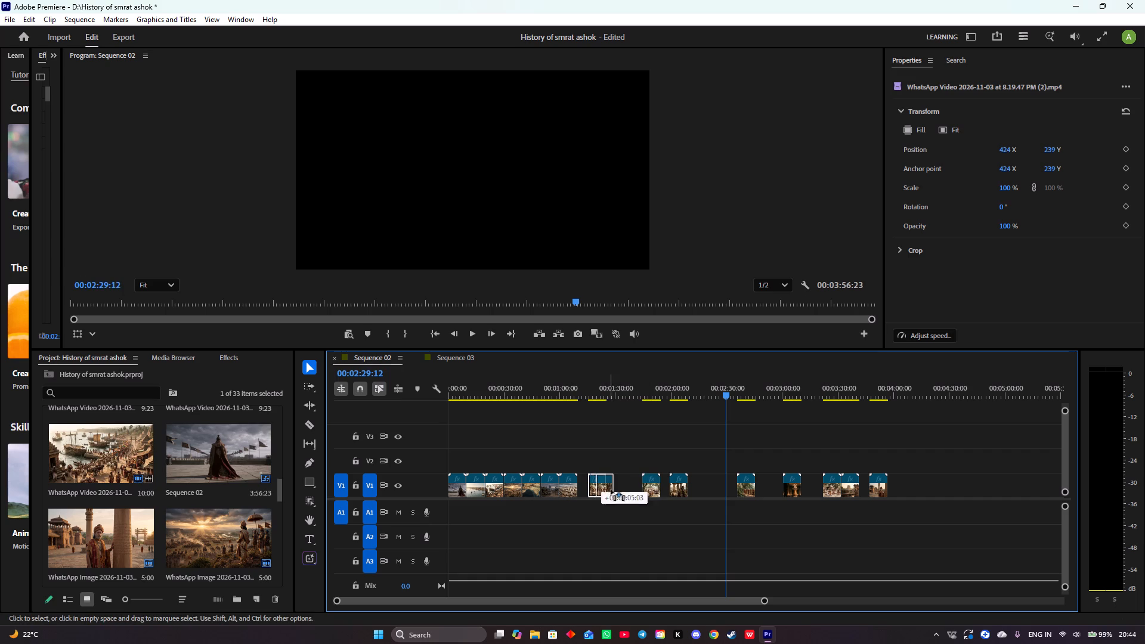
left_click_drag(611, 490, 626, 494)
Move the six clips following the opening clip on track V1 later one by one, starting the earliest at about 00:00:24.
left_click_drag(571, 494, 587, 497)
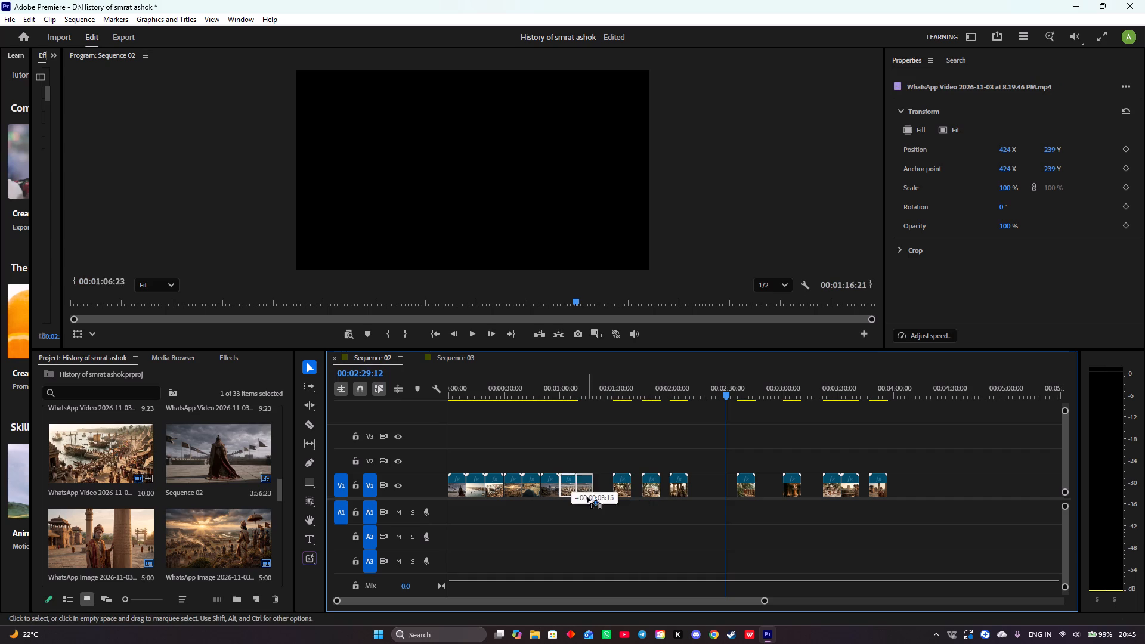
left_click_drag(587, 497, 605, 499)
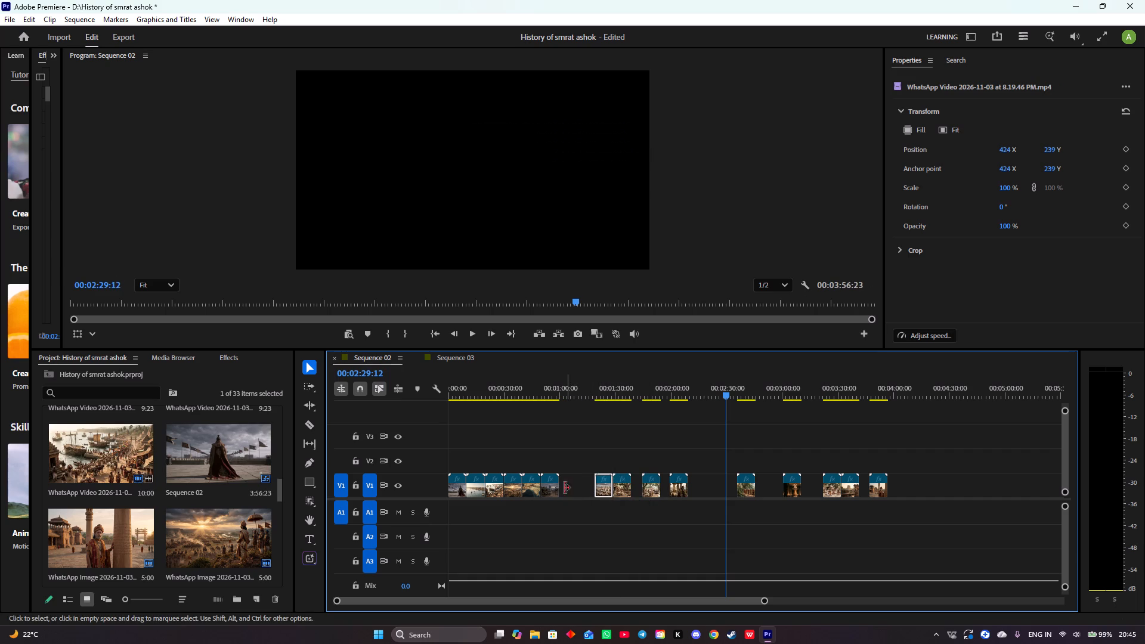
left_click_drag(553, 488, 581, 496)
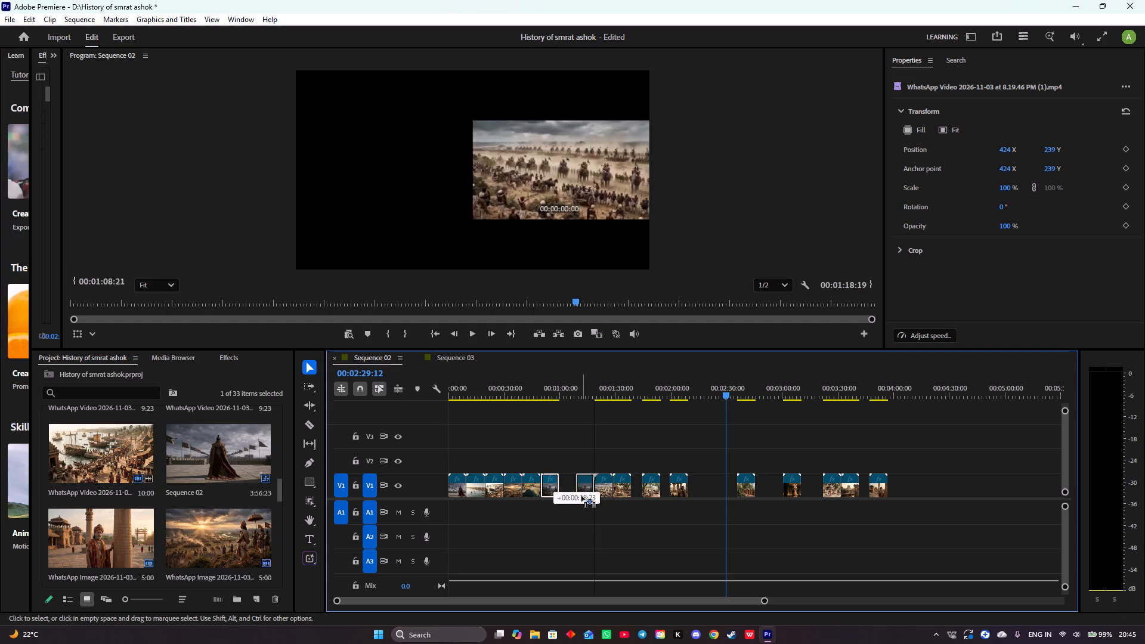
left_click_drag(581, 496, 580, 496)
left_click_drag(532, 492, 547, 497)
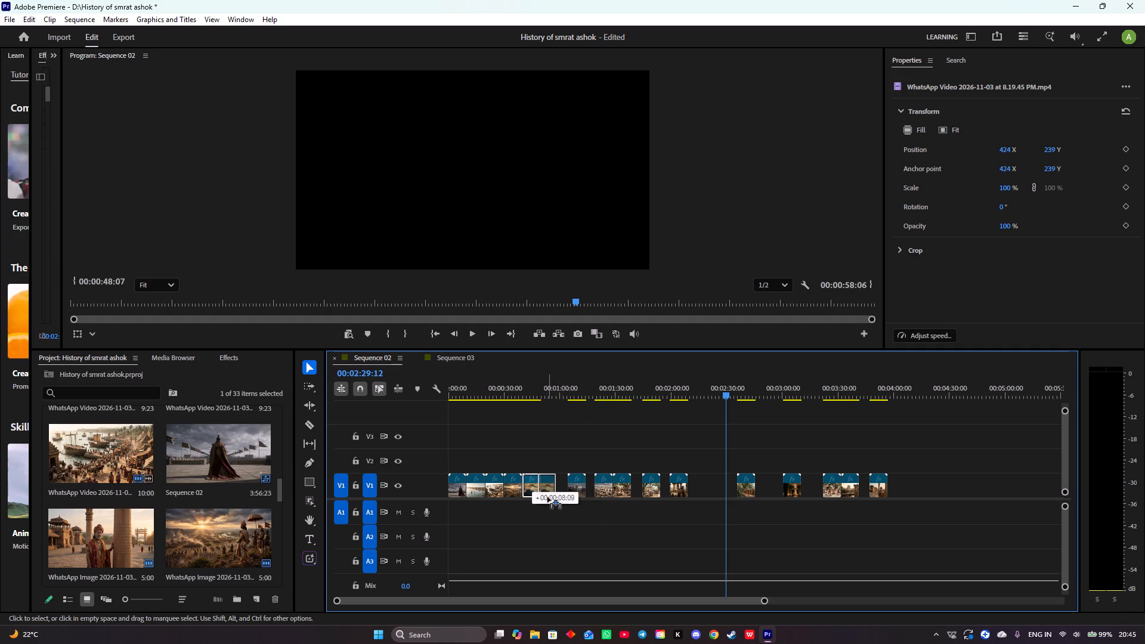
left_click_drag(547, 497, 555, 499)
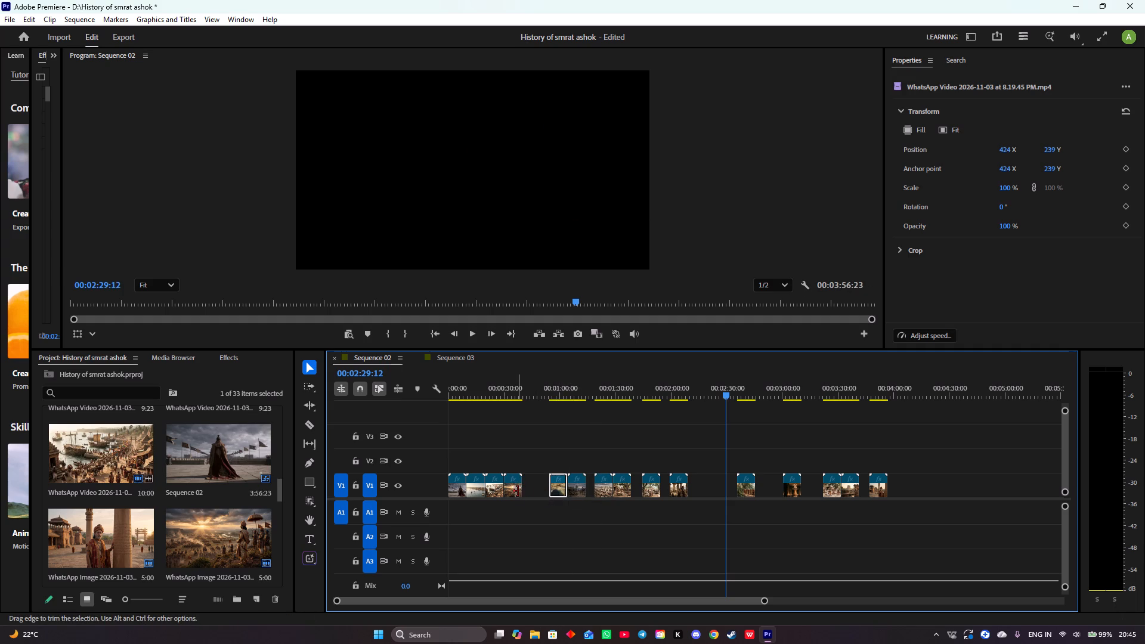
left_click_drag(513, 491, 535, 496)
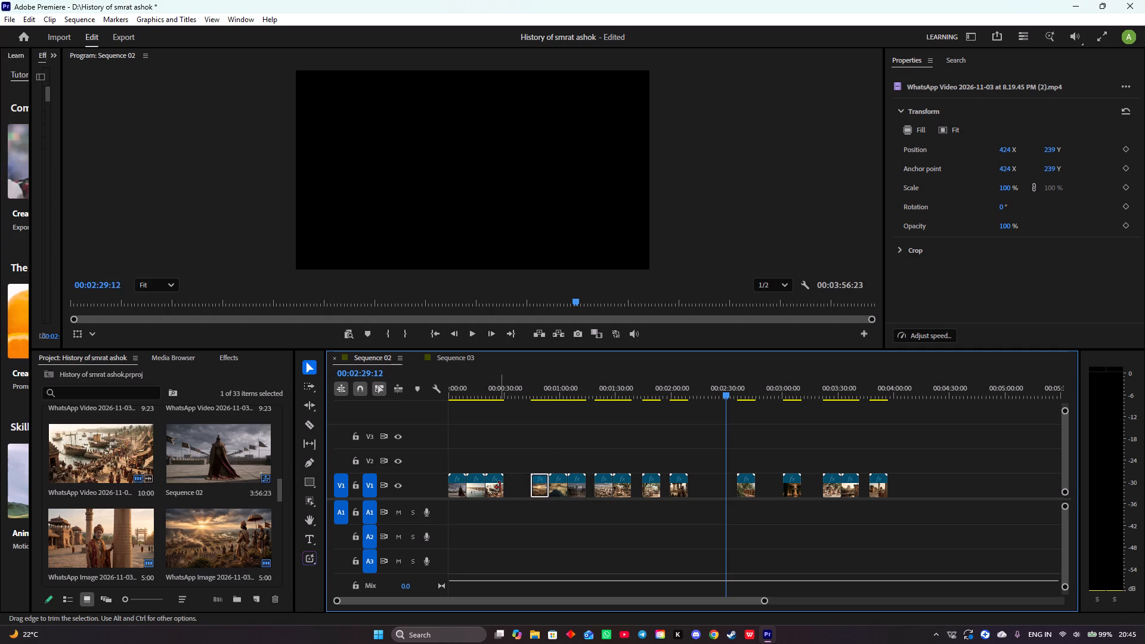
left_click_drag(498, 488, 522, 496)
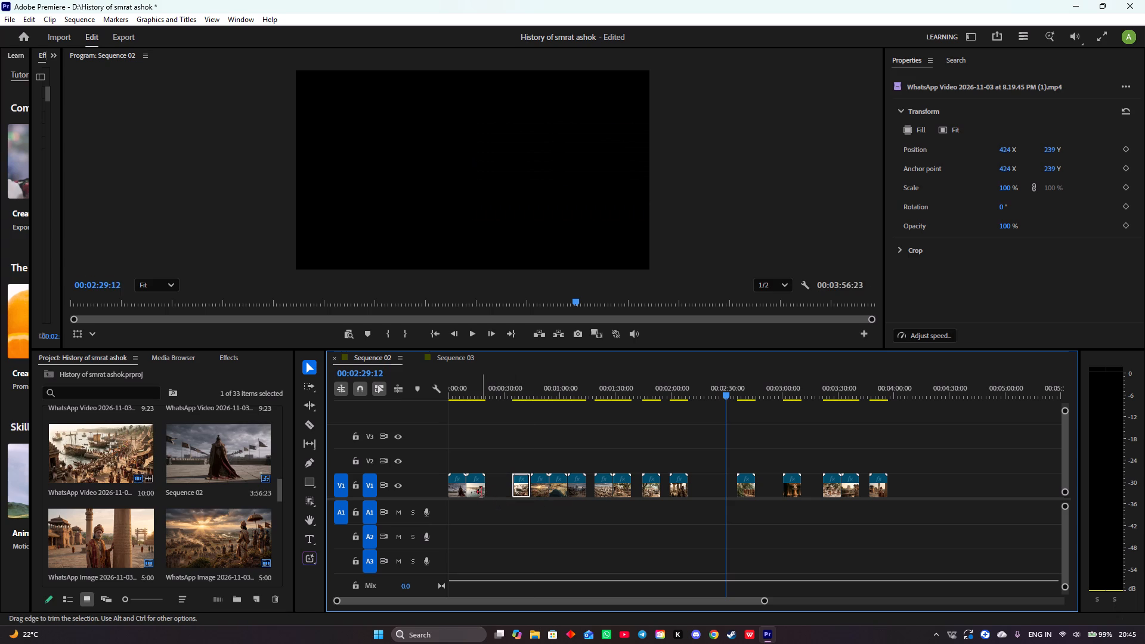
left_click_drag(478, 491, 505, 499)
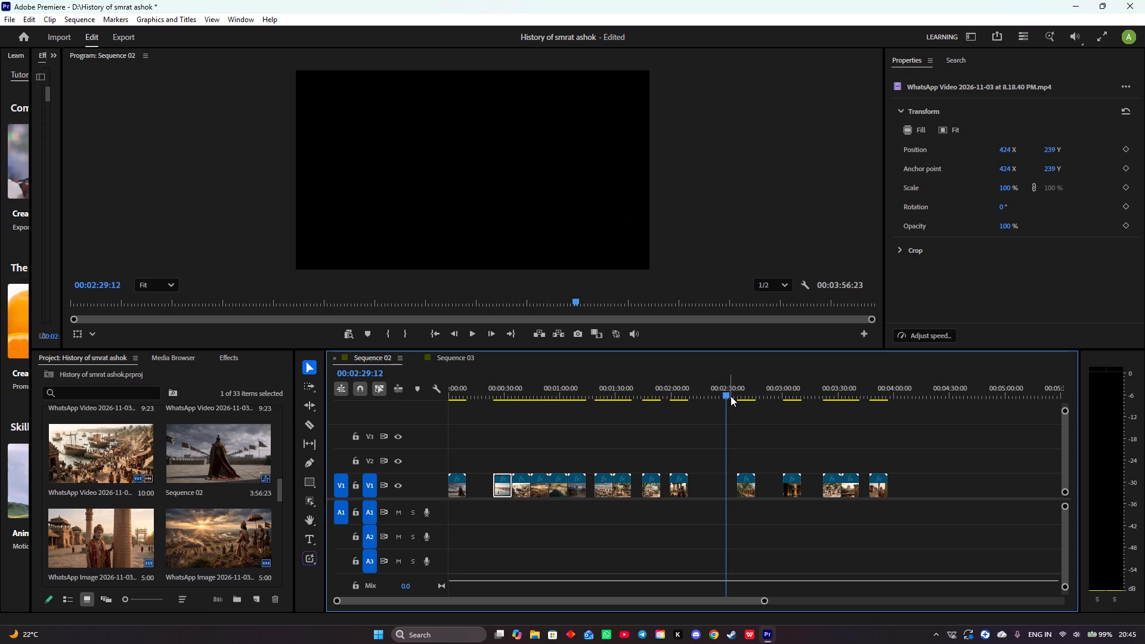
Return to the start of Sequence 02 and briefly play the opening clip.
left_click_drag(723, 394, 138, 473)
key("space")
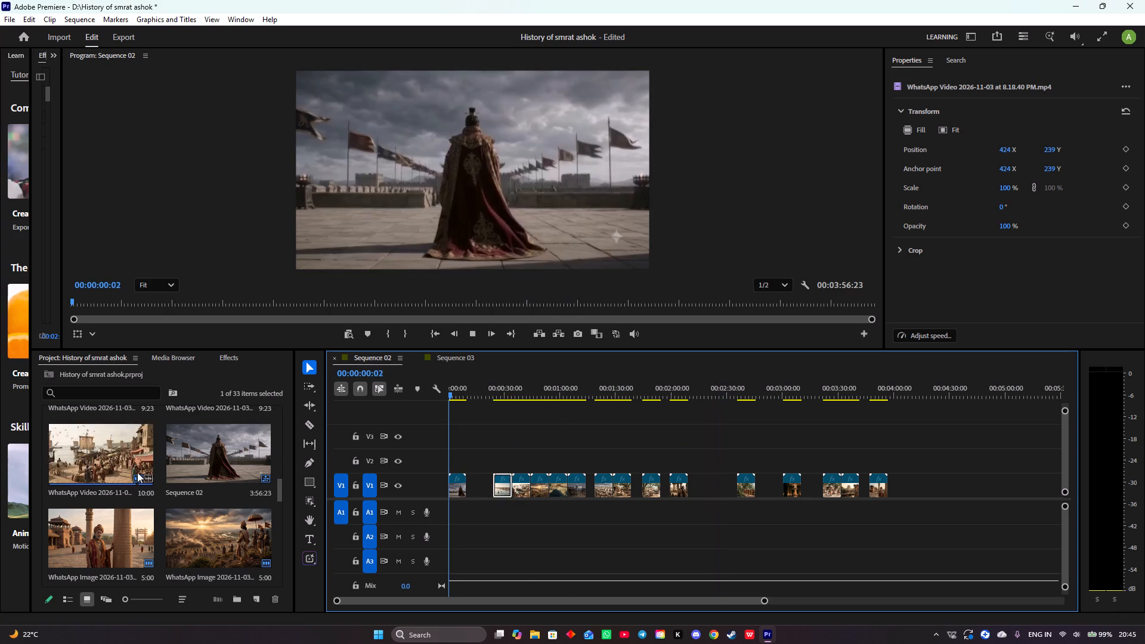
key("space")
left_click(188, 468)
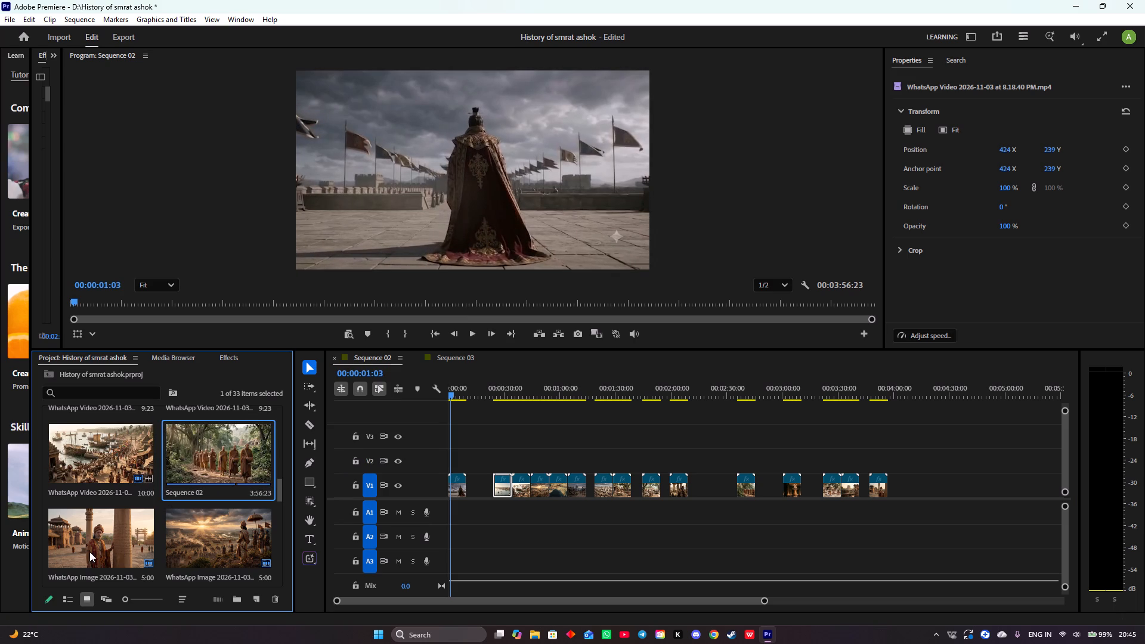
Add the image of the king seated on his throne to track V2, just after the opening clip.
scroll(123, 553, "down", 5)
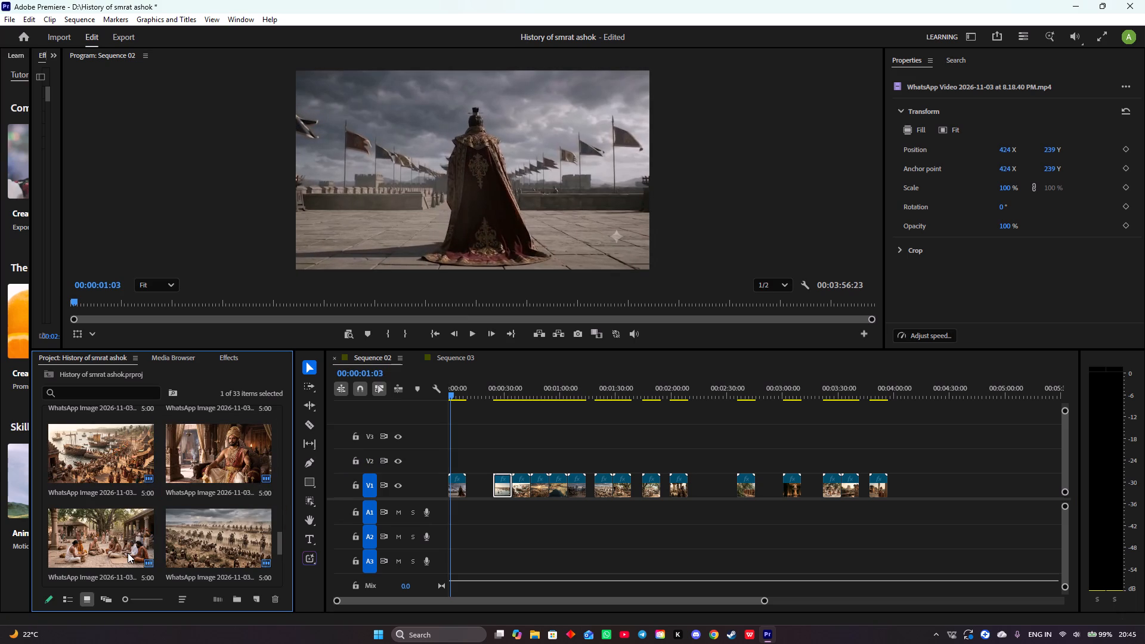
scroll(128, 553, "down", 1)
scroll(128, 553, "up", 1)
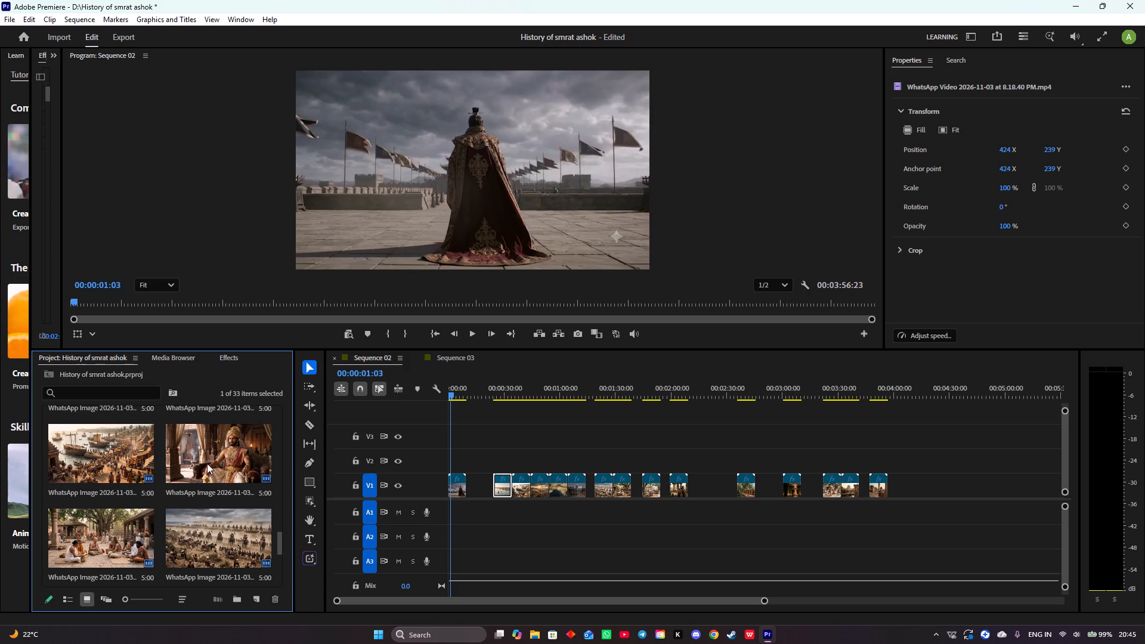
left_click(207, 460)
left_click_drag(207, 460, 429, 475)
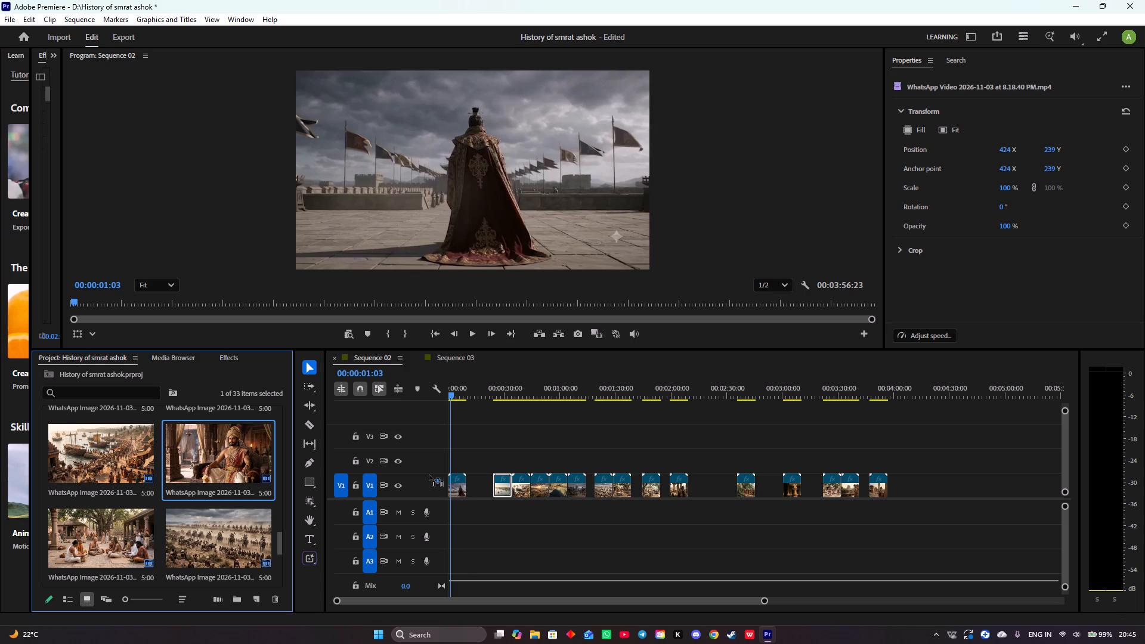
left_click_drag(429, 475, 463, 459)
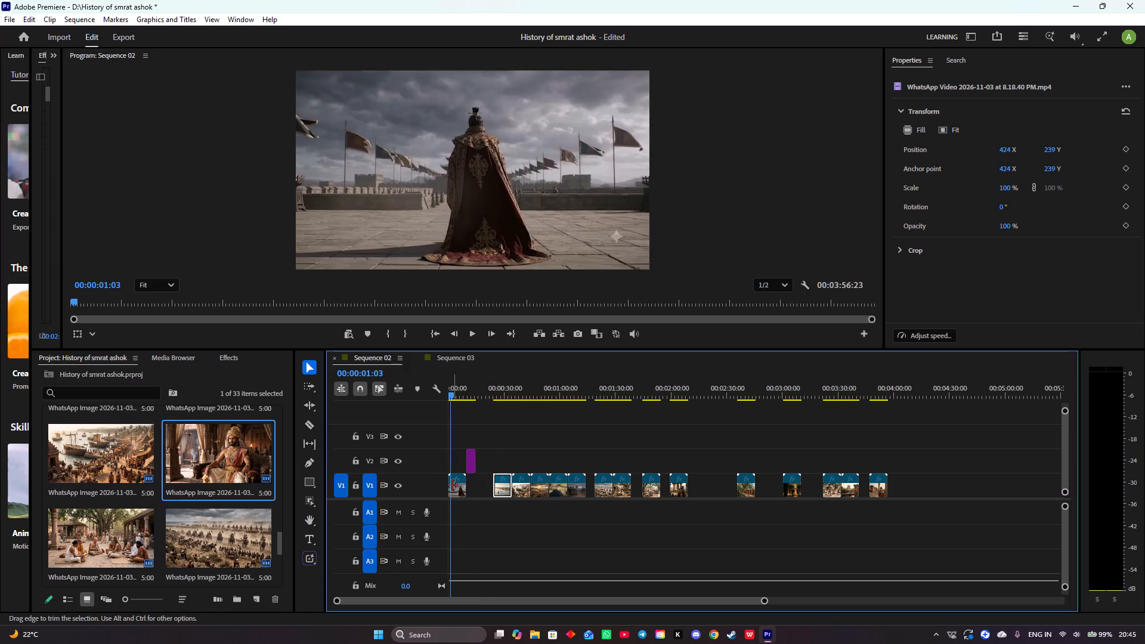
Shift the opening clip on V1 later to about 00:00:14 and move the throne image down to V1 at 00:00:01:03.
left_click_drag(455, 488, 474, 488)
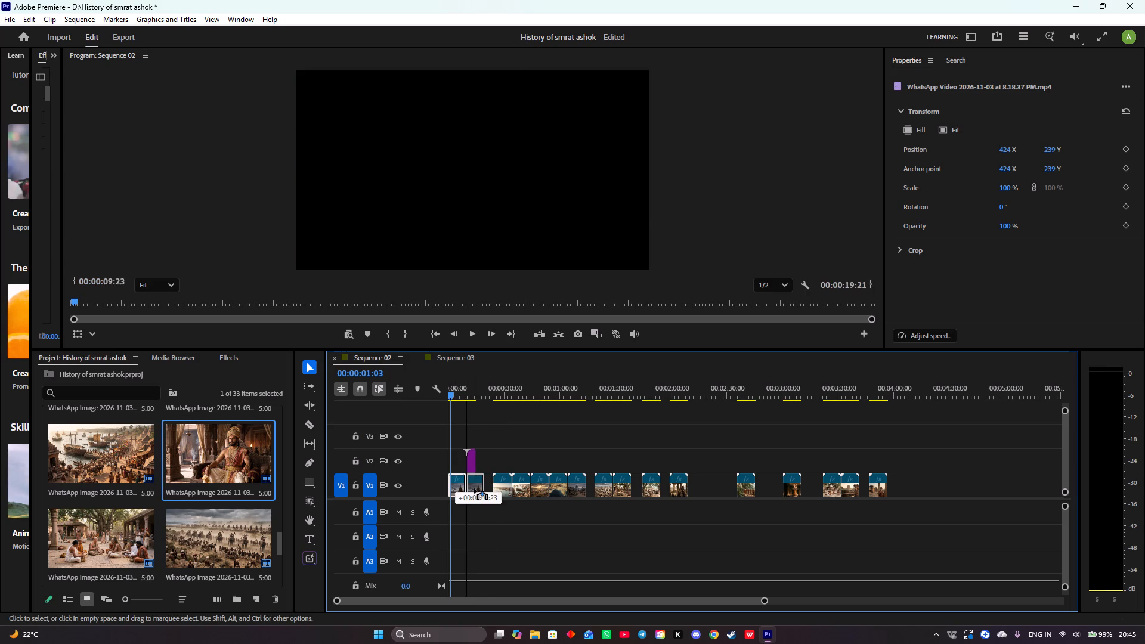
left_click_drag(474, 488, 478, 488)
left_click_drag(472, 461, 457, 467)
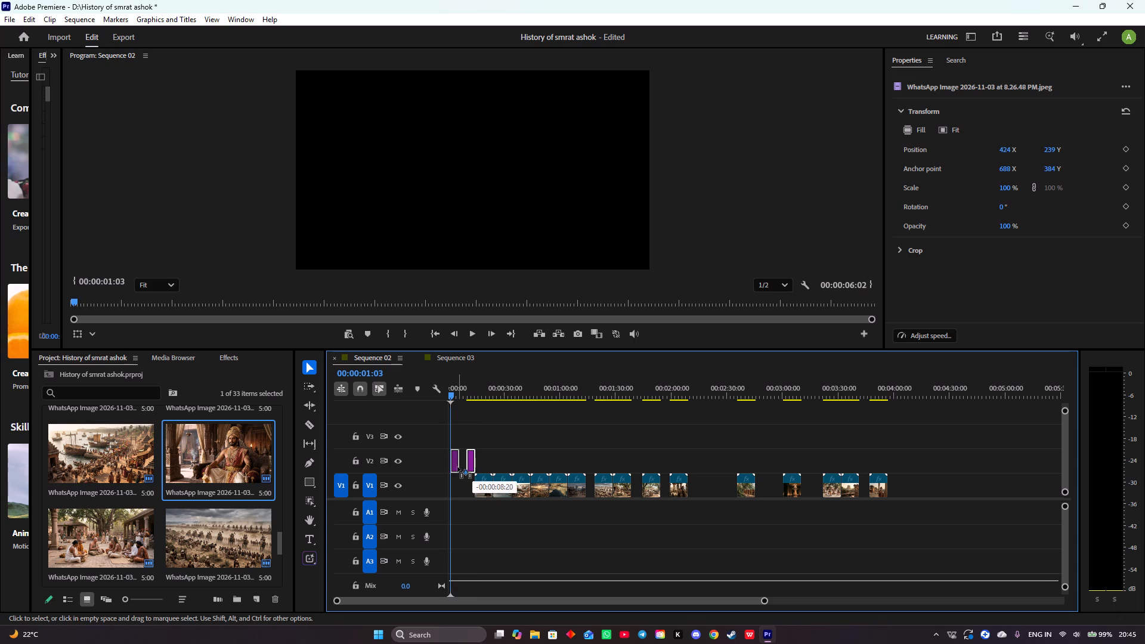
left_click_drag(457, 467, 456, 484)
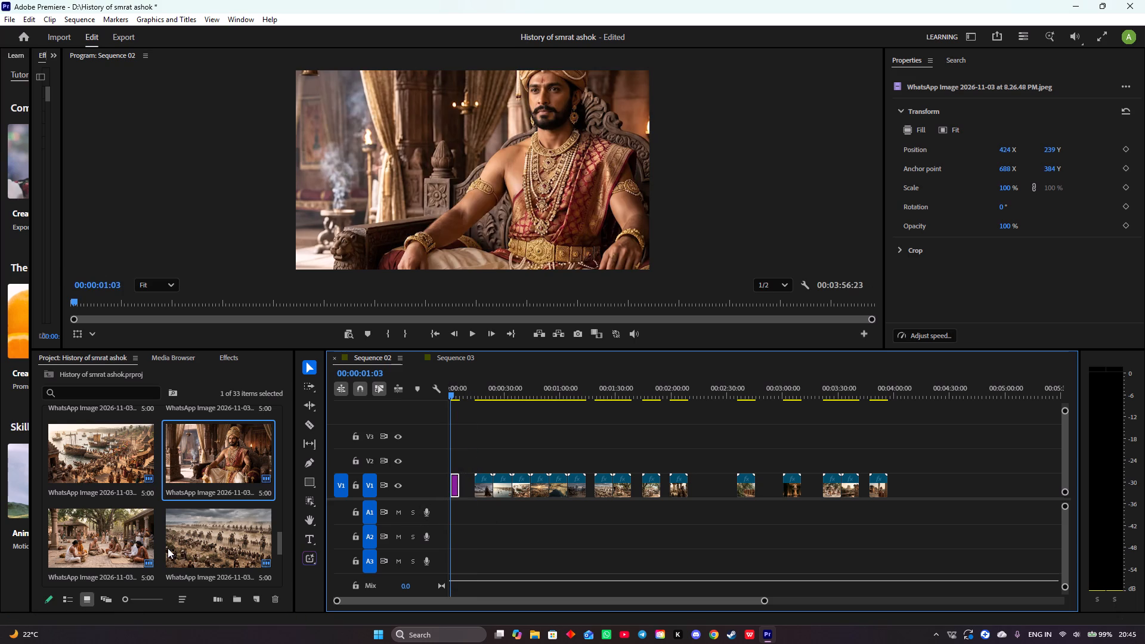
Look through the project's image and video thumbnails for further material to use in the sequence.
scroll(168, 548, "down", 3)
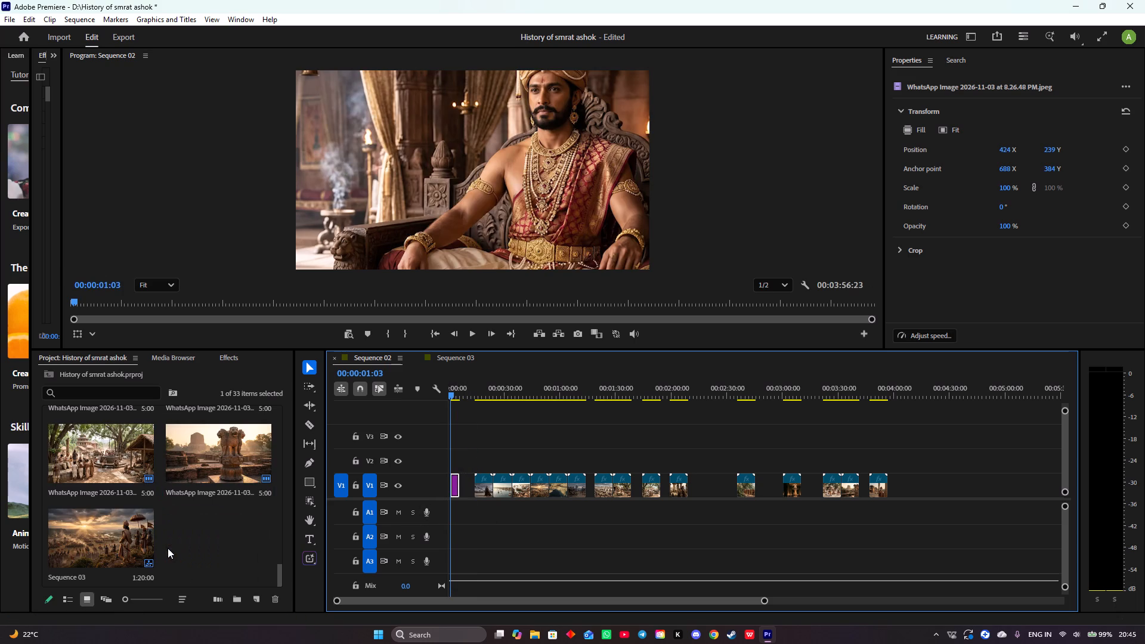
scroll(168, 548, "down", 1)
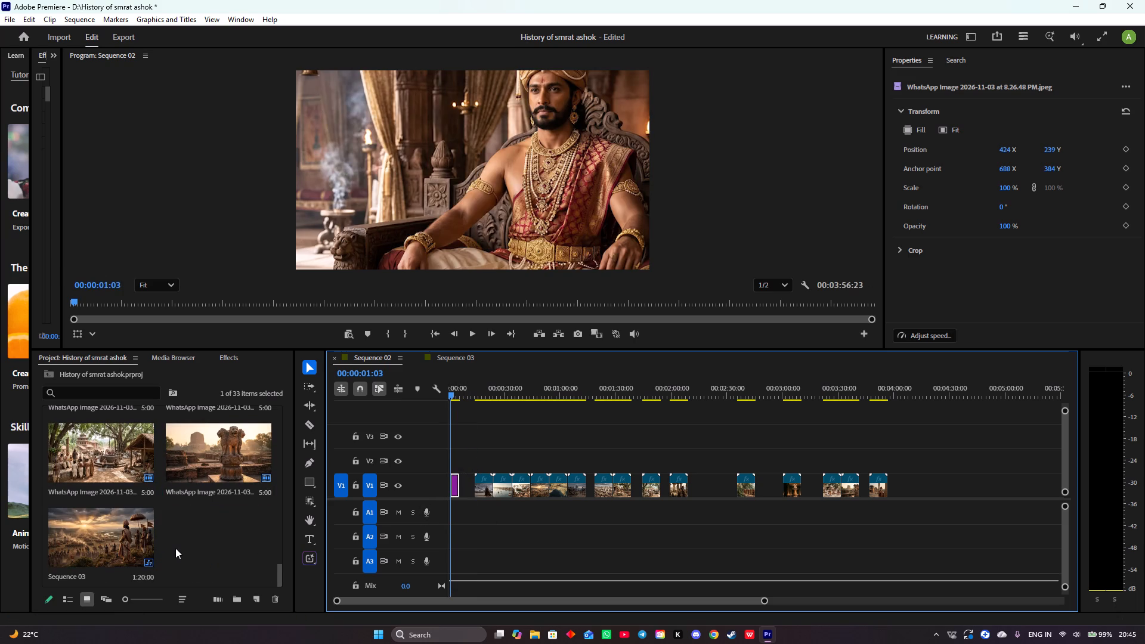
scroll(175, 548, "up", 3)
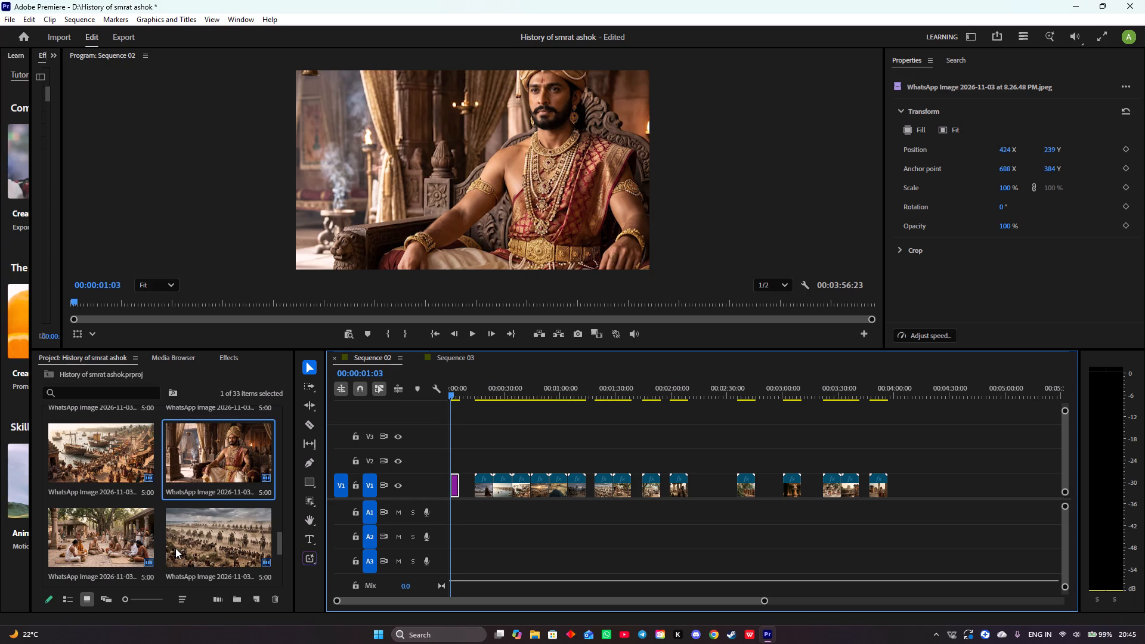
scroll(175, 548, "up", 2)
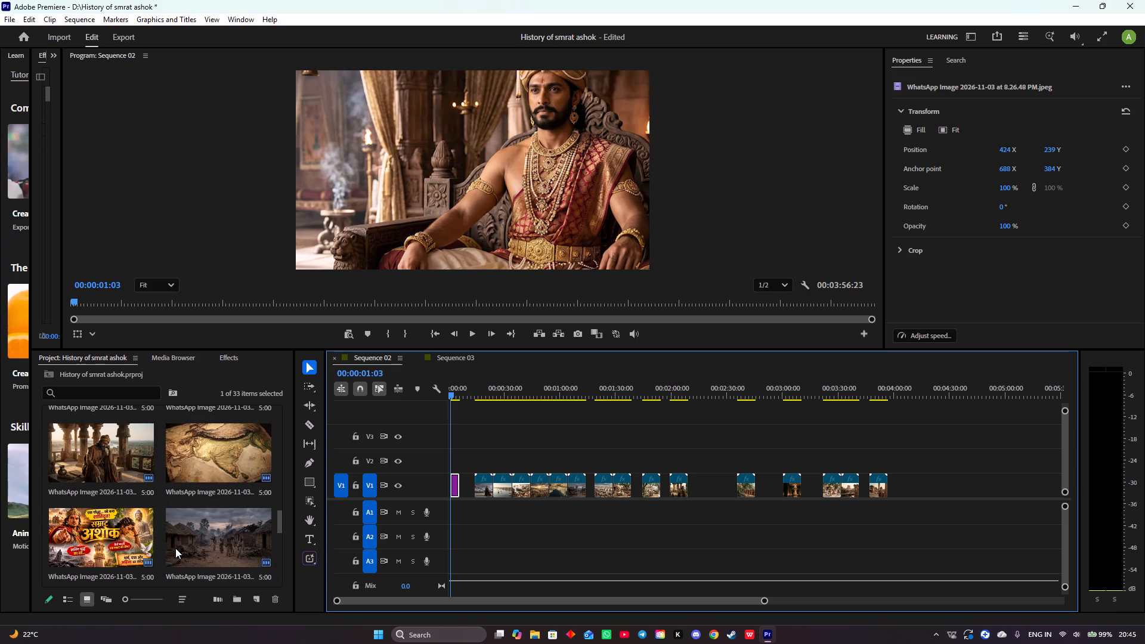
scroll(175, 548, "up", 3)
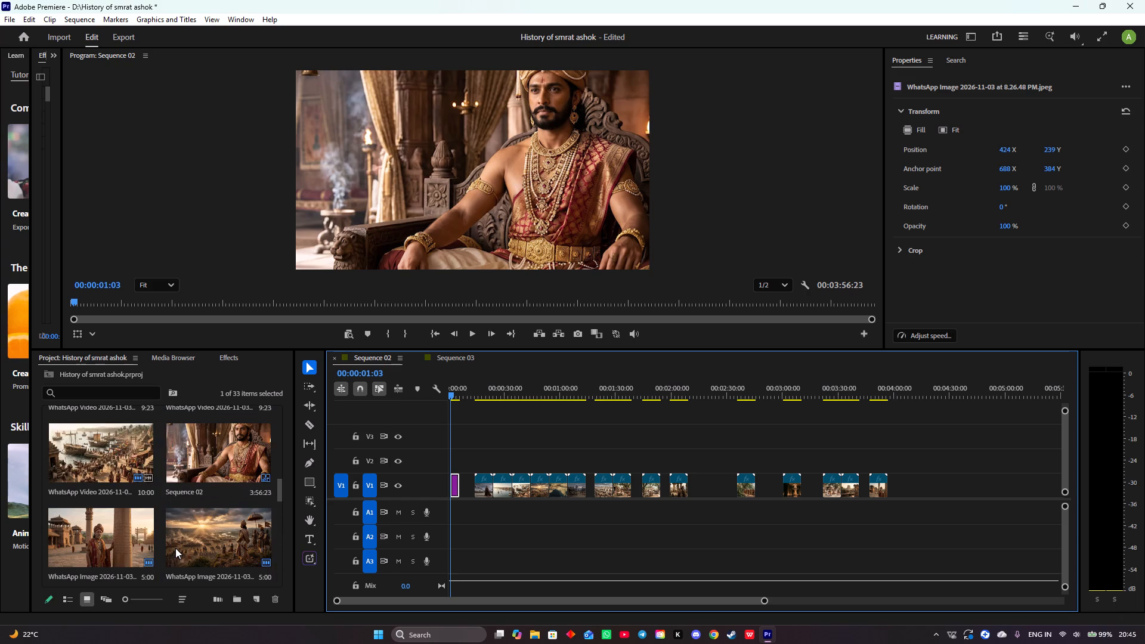
scroll(178, 549, "down", 5)
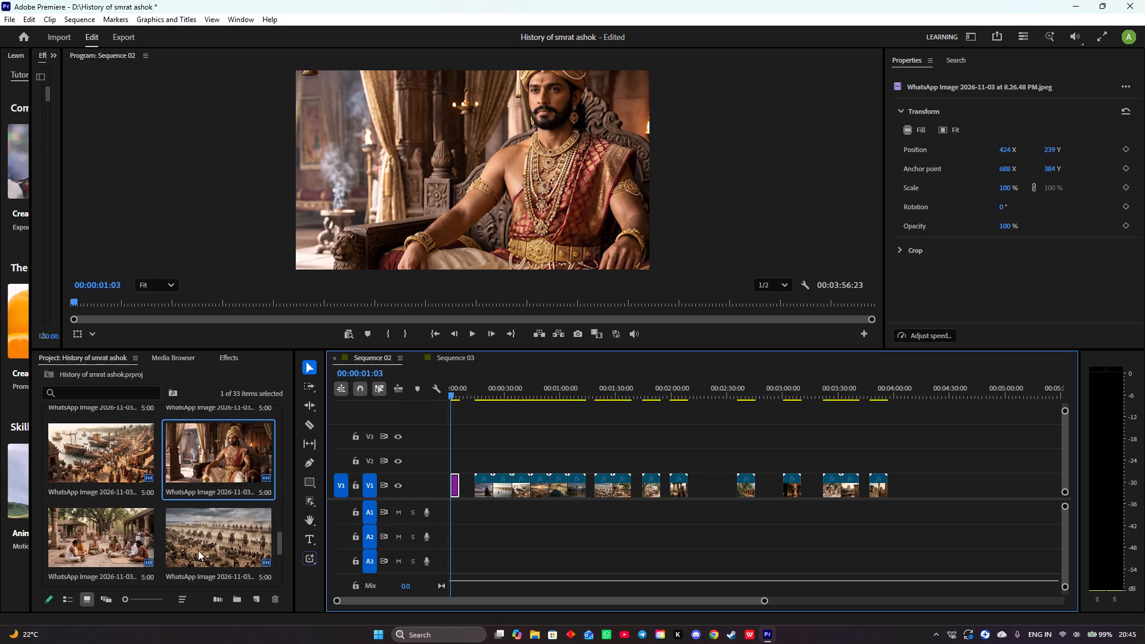
Move the 8.18.37 PM clip on V1 earlier so it starts directly after the throne image, at about 00:00:06.
left_click_drag(481, 488, 471, 491)
Play the throne image in the sequence up to about 00:00:04.
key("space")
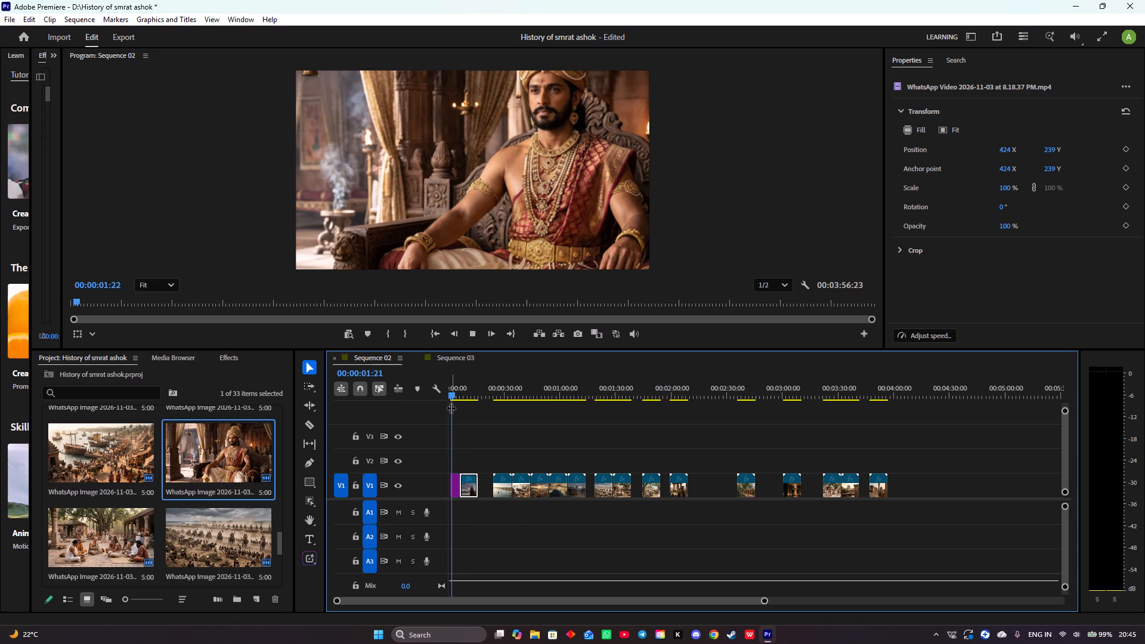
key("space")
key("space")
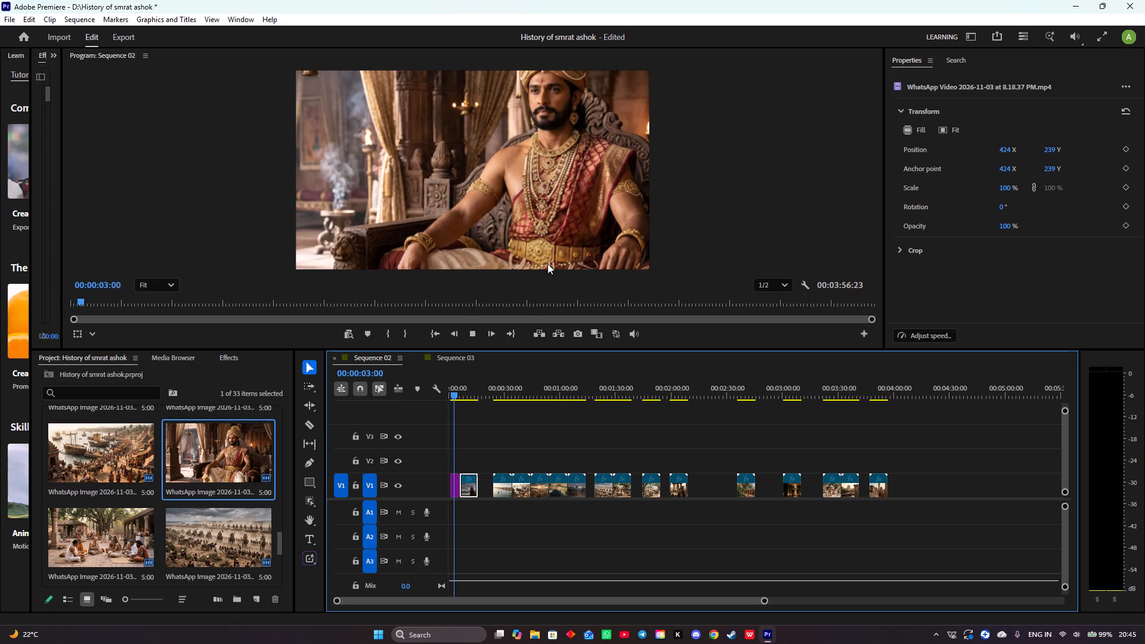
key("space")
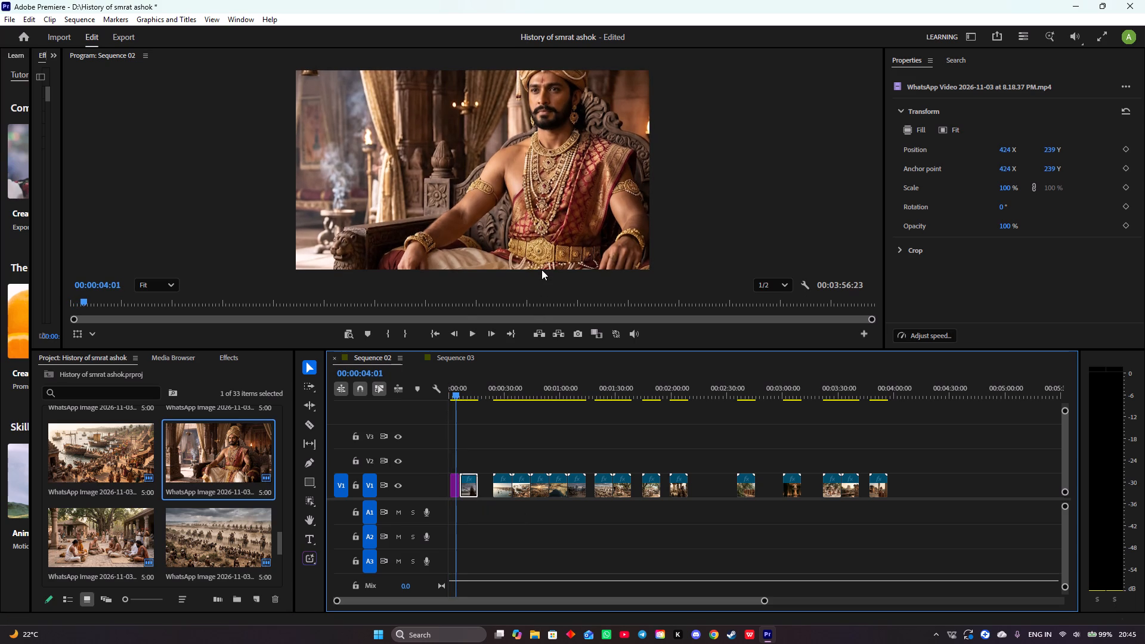
Start a screen capture of the current edit.
key("Print")
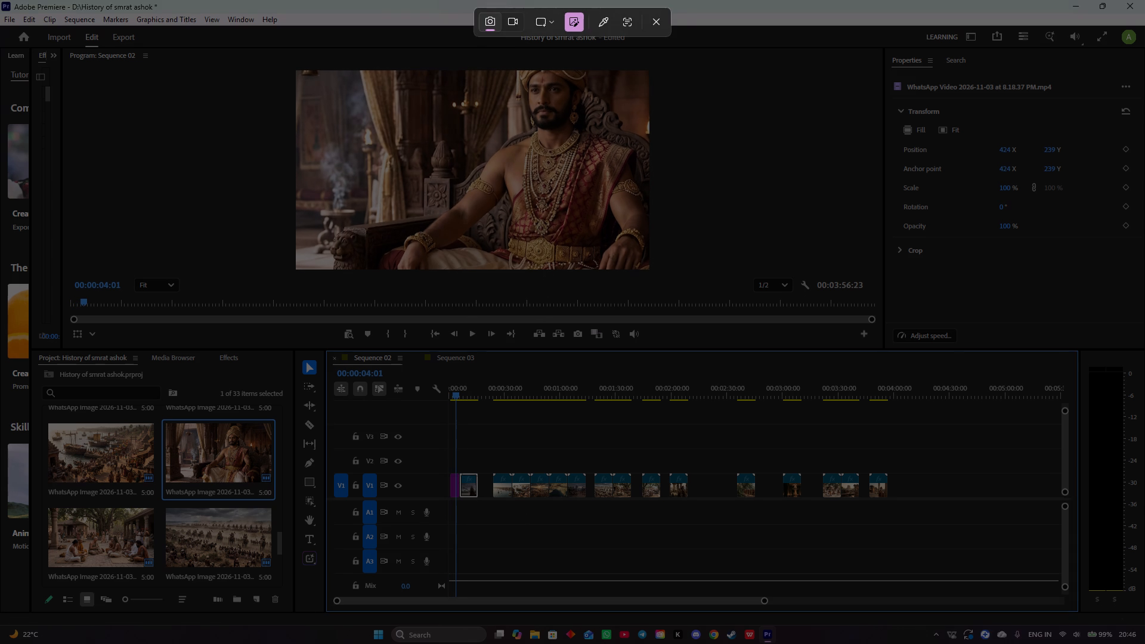
Dismiss the screen-capture overlay and review the seated king still full screen, playing on into the first video clip.
left_click(653, 21)
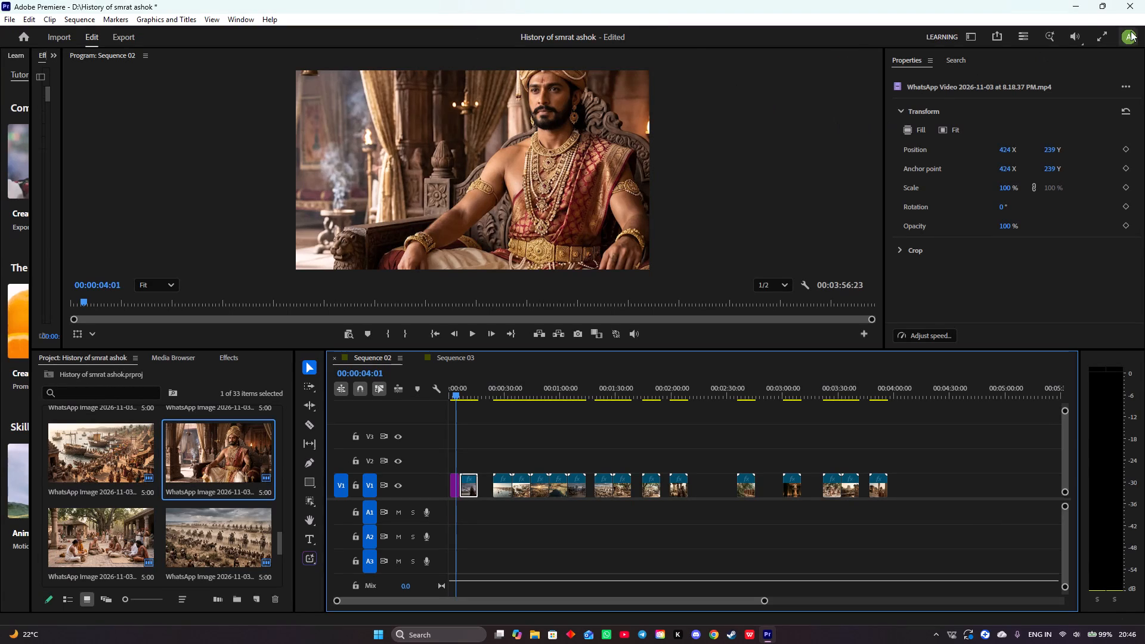
left_click(1097, 36)
key("space")
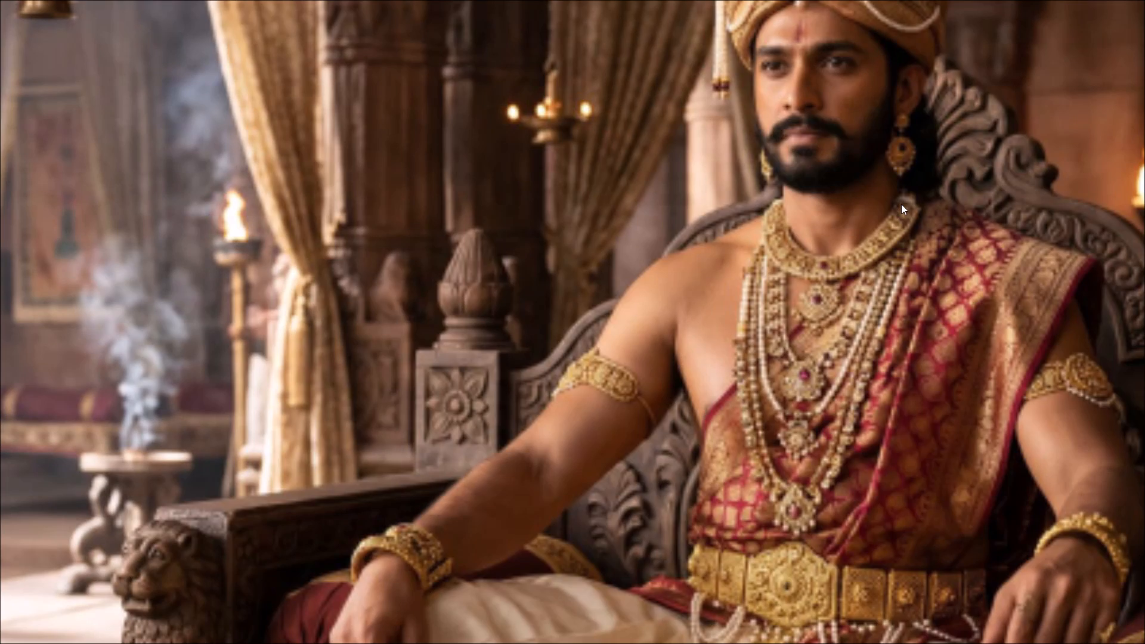
key("space")
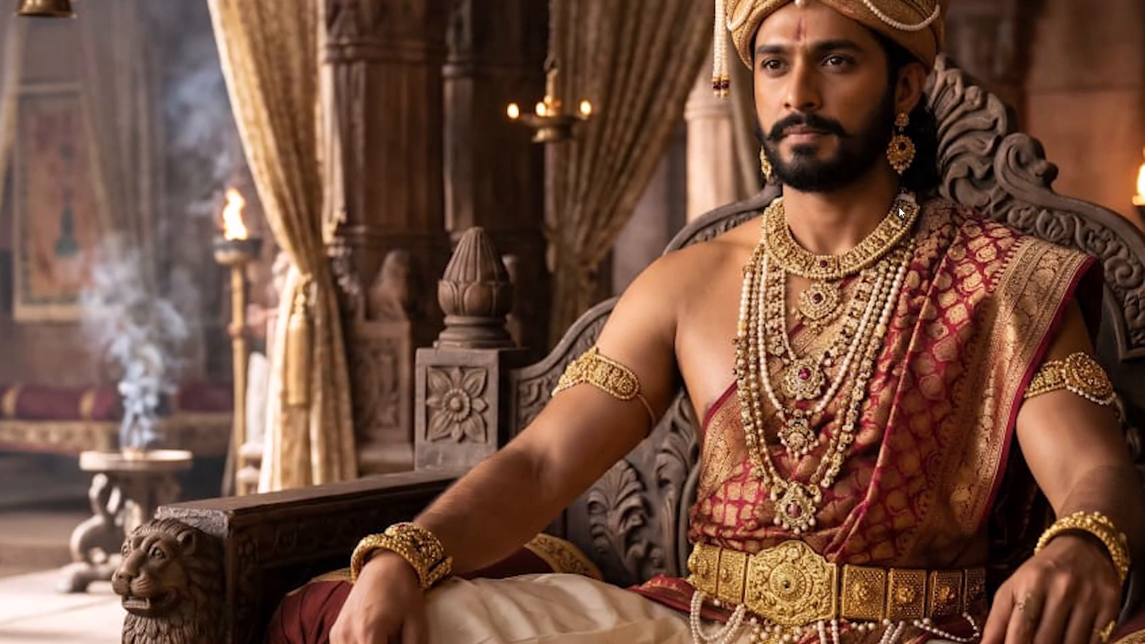
key("Escape")
key("space")
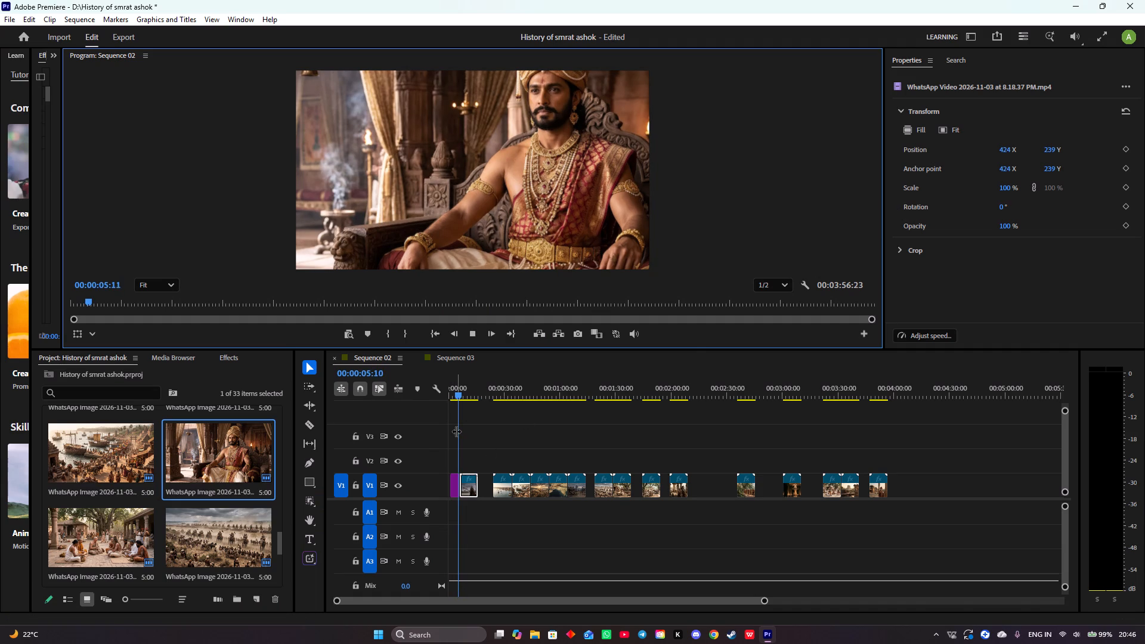
key("space")
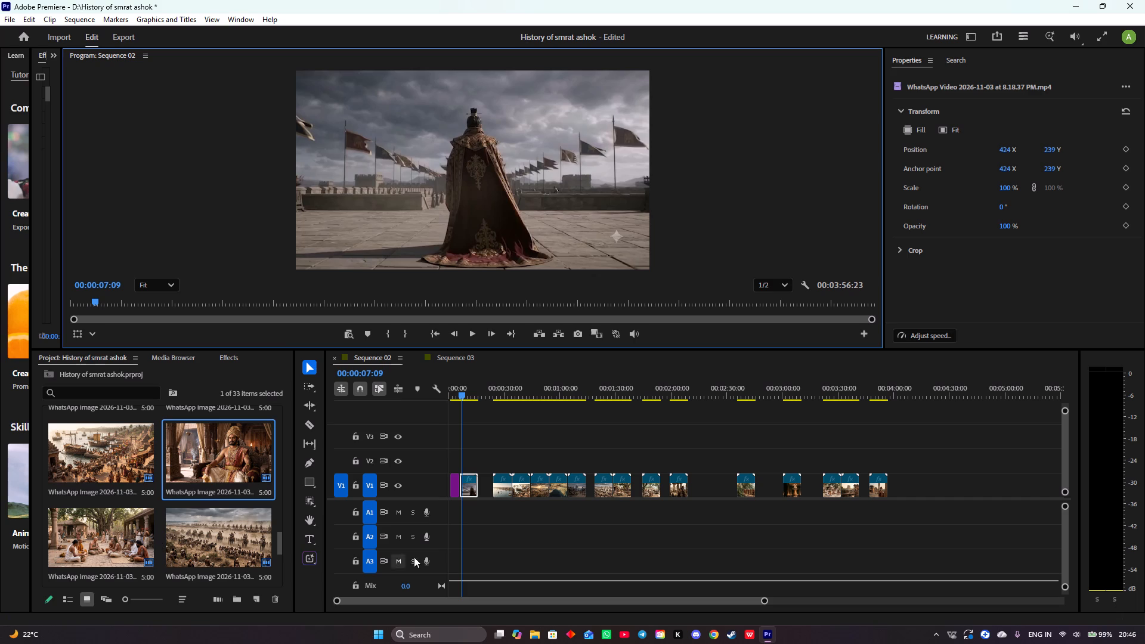
Place the crowded riverside still right after the first video clip on V1 and butt the following river clip against it at 00:00:21:02.
left_click_drag(461, 395, 494, 406)
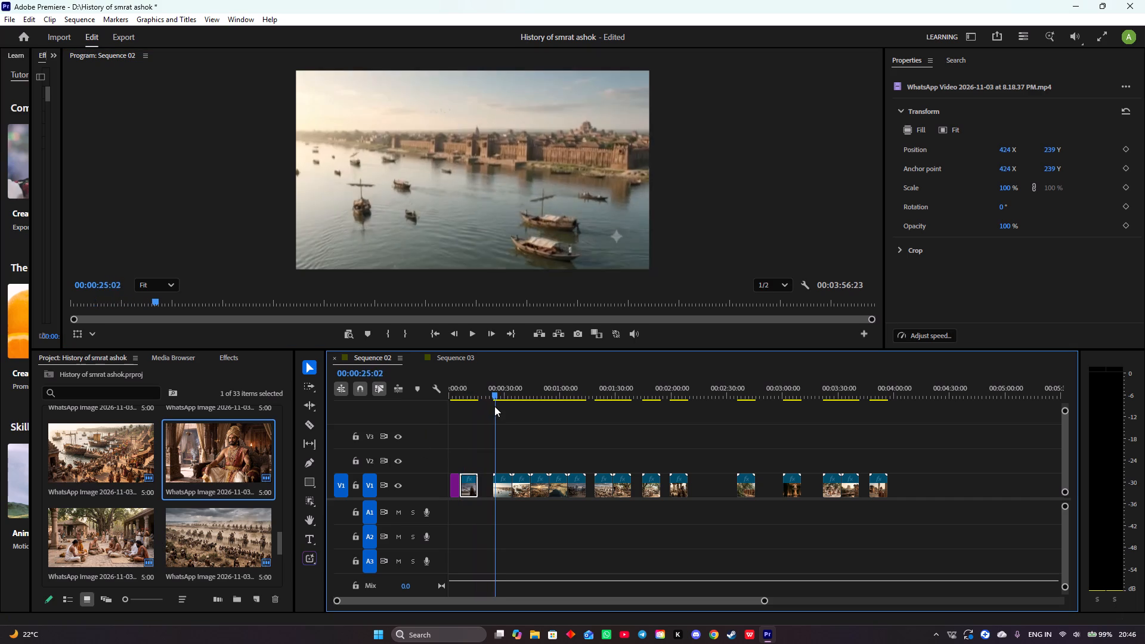
left_click_drag(494, 406, 467, 401)
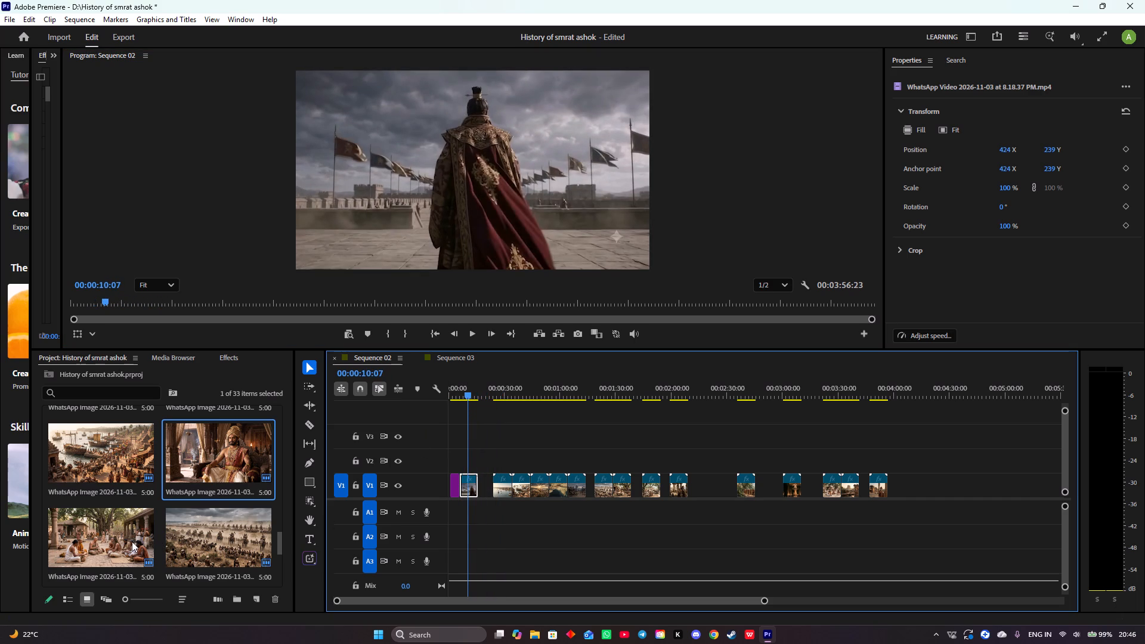
left_click_drag(112, 460, 475, 487)
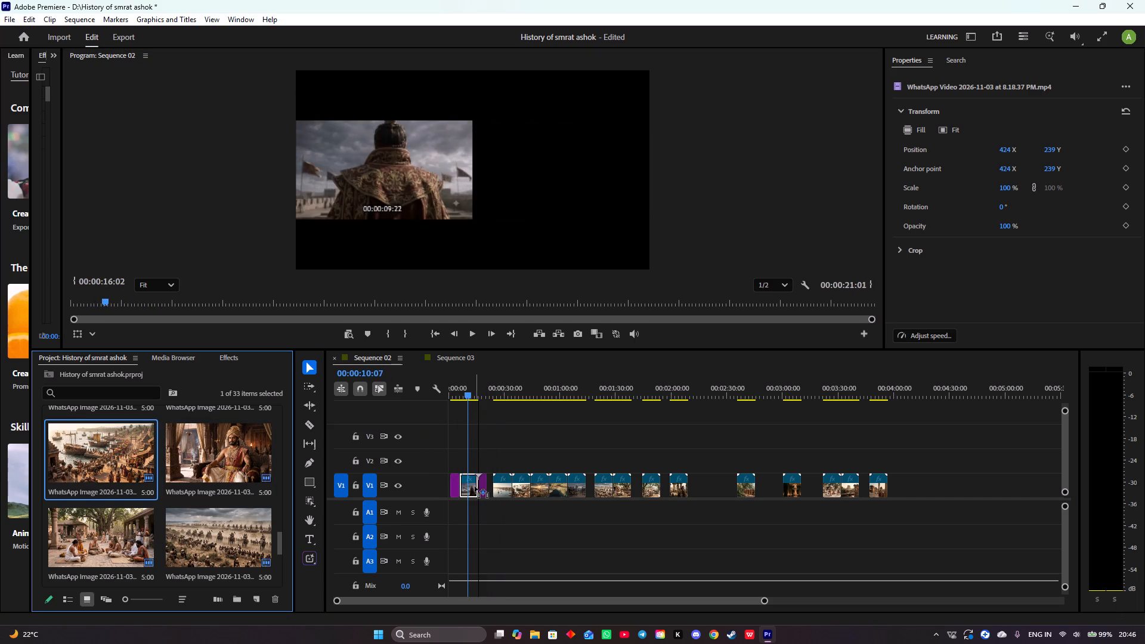
left_click_drag(475, 487, 475, 487)
left_click_drag(503, 490, 498, 489)
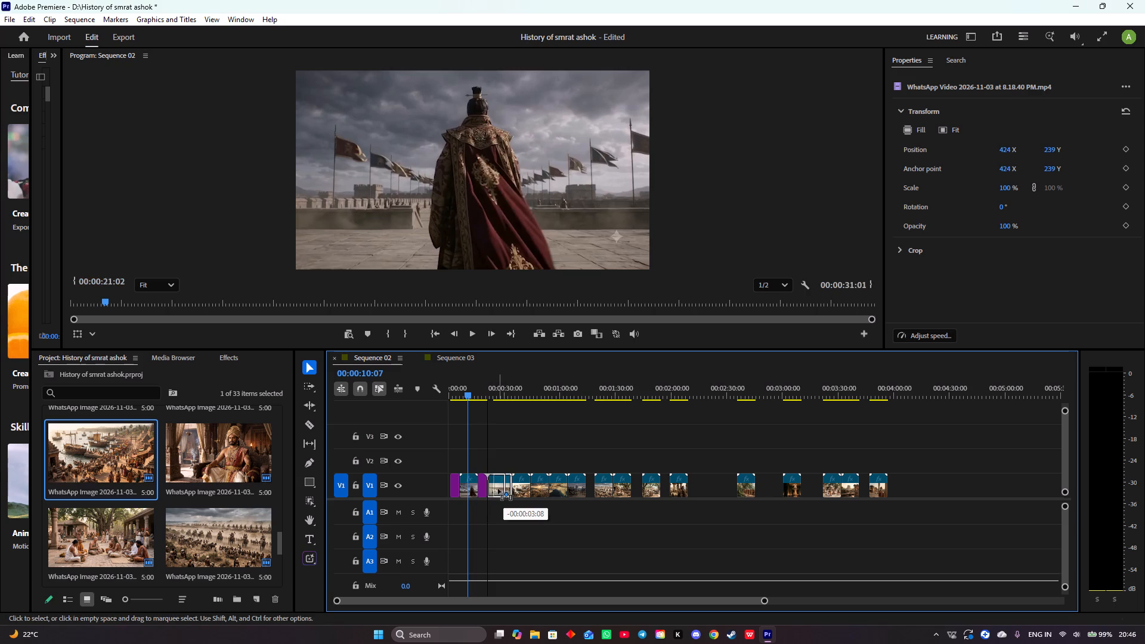
left_click_drag(498, 489, 495, 487)
Preview the harbour clip at about 00:00:37 and look through the project's stills for an image that matches it.
left_click(518, 490)
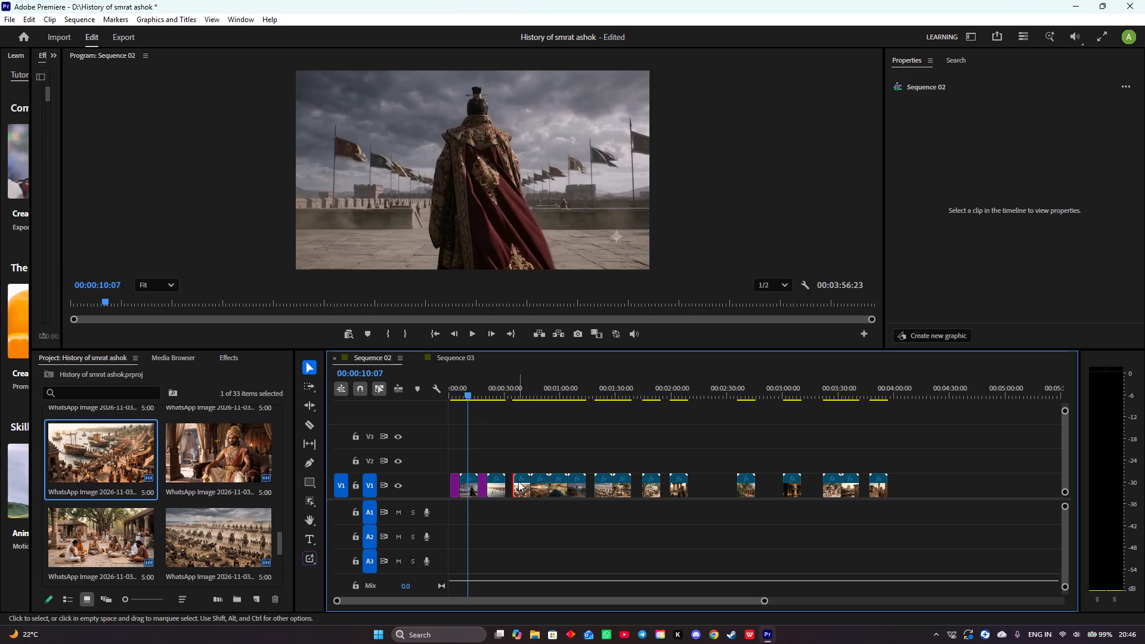
left_click(522, 484)
left_click_drag(464, 395, 466, 395)
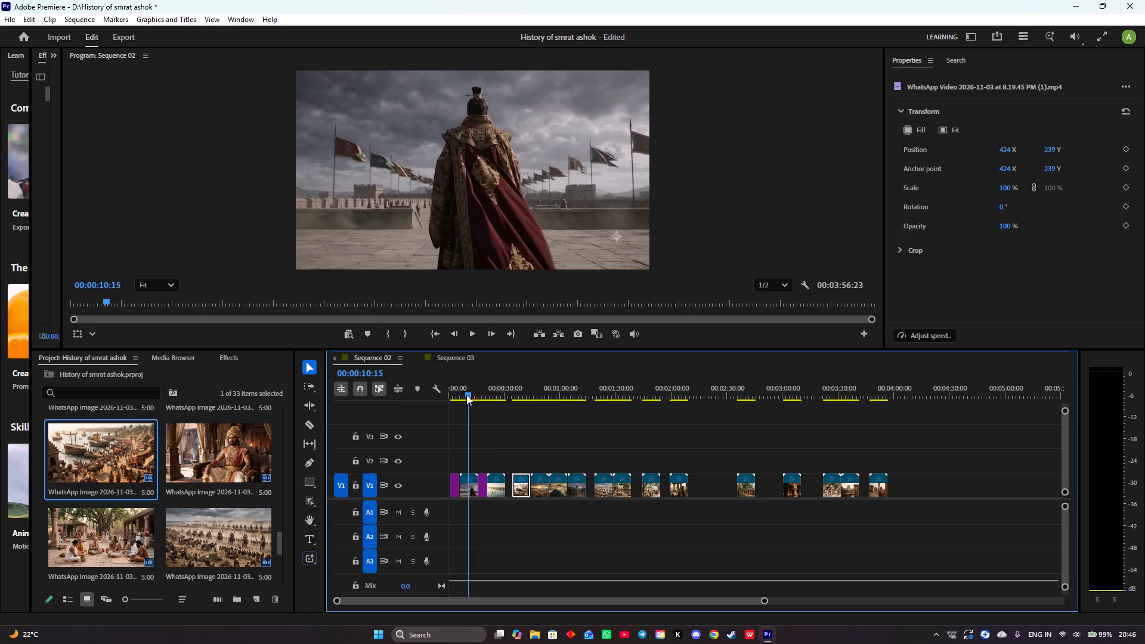
left_click_drag(466, 395, 514, 408)
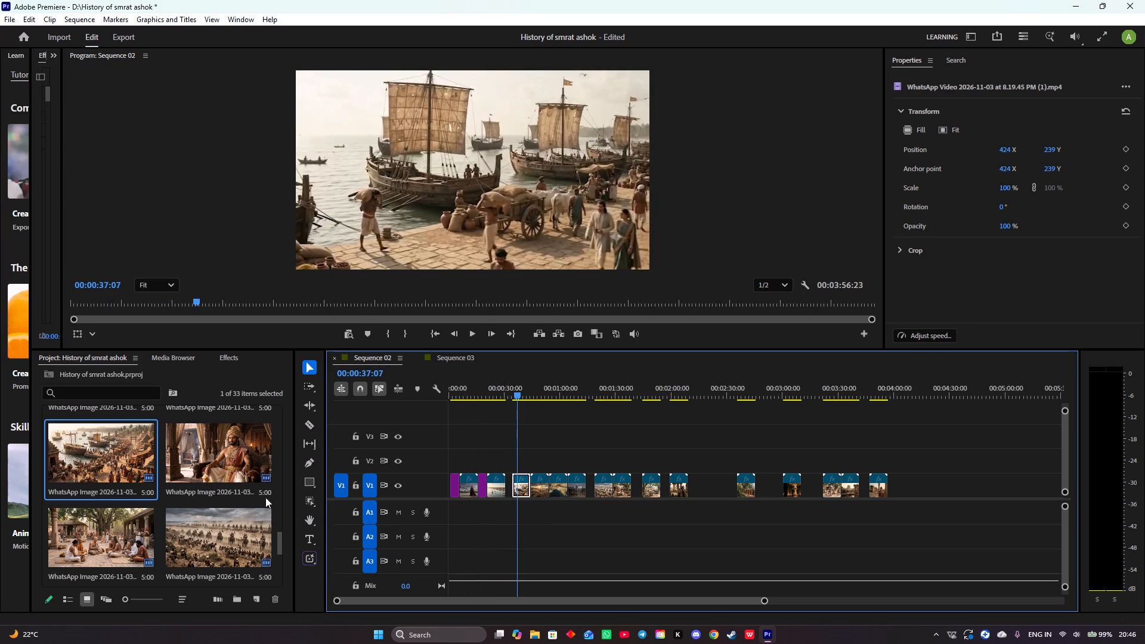
scroll(190, 547, "down", 1)
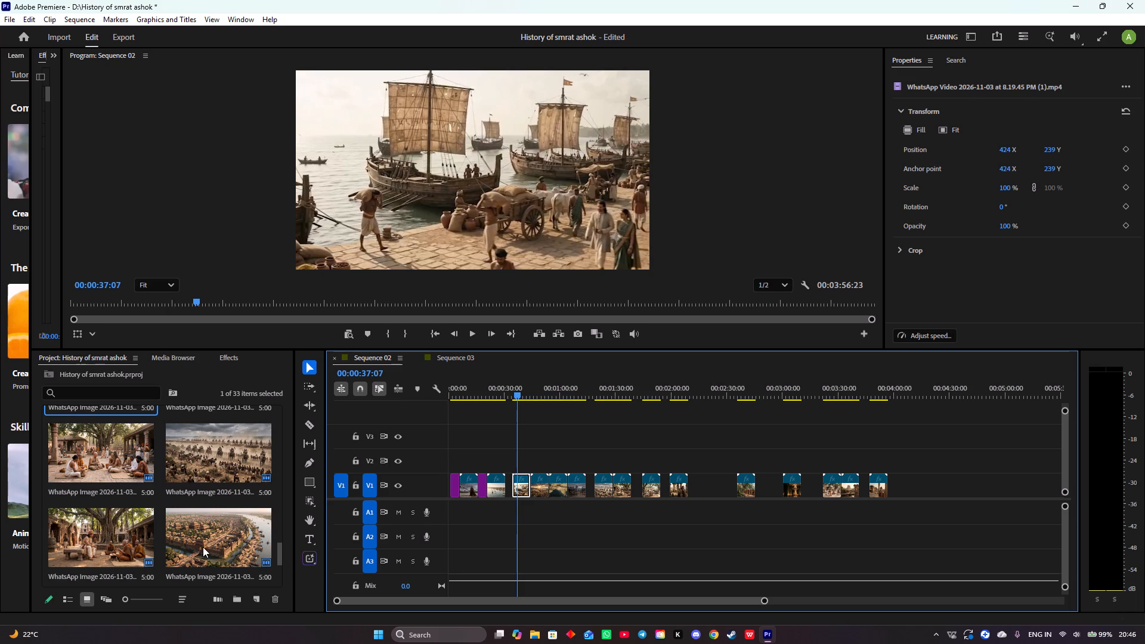
scroll(221, 516, "down", 2)
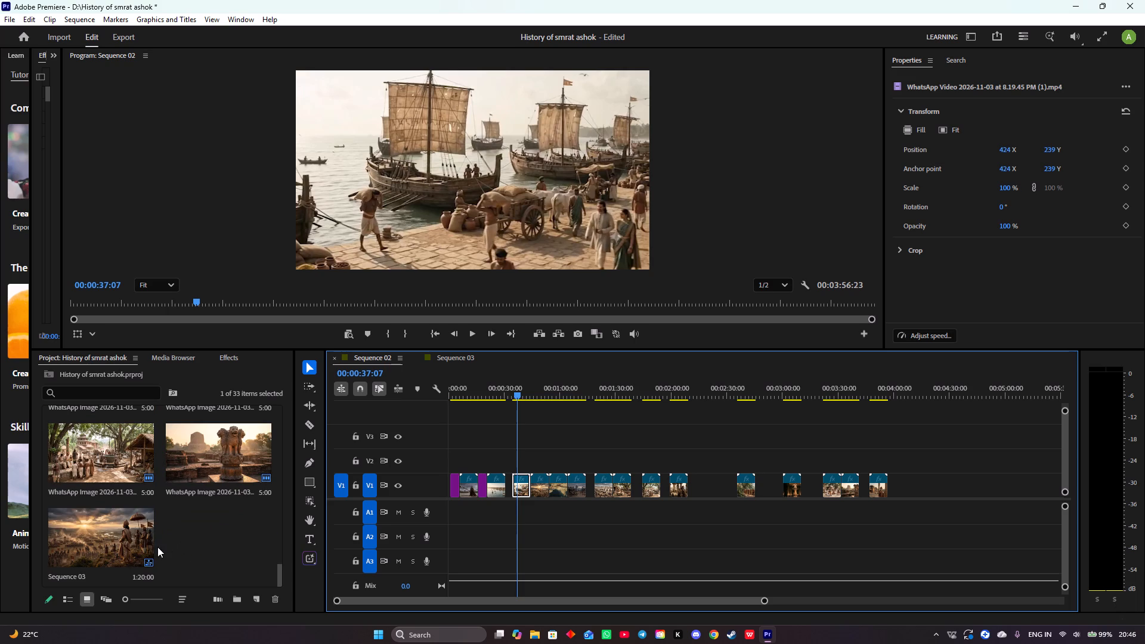
scroll(175, 541, "up", 3)
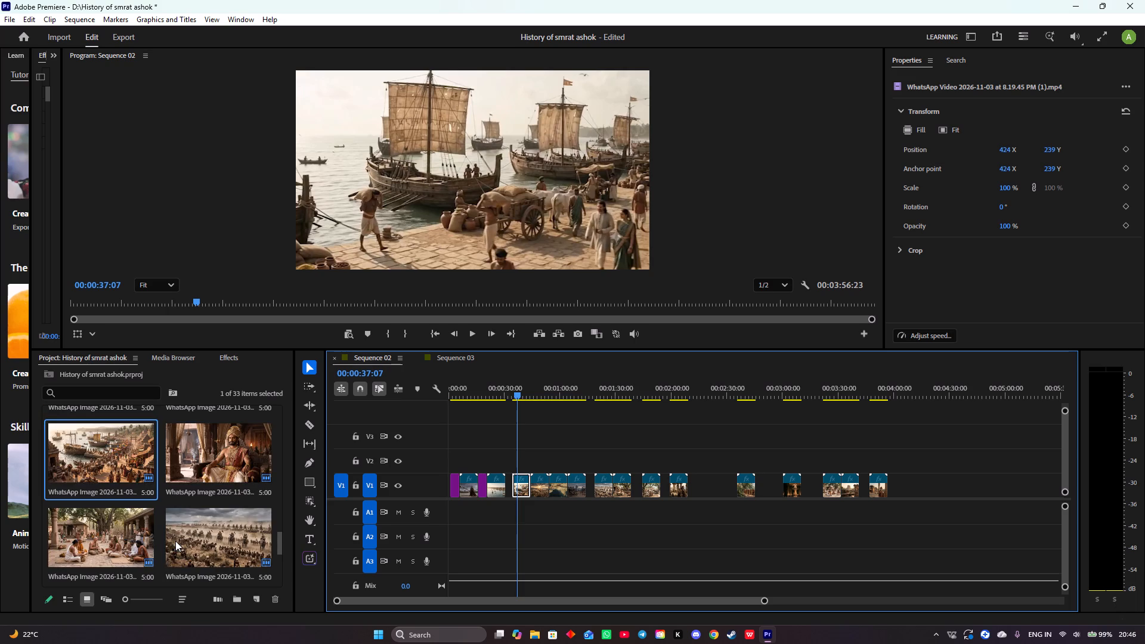
scroll(175, 541, "up", 3)
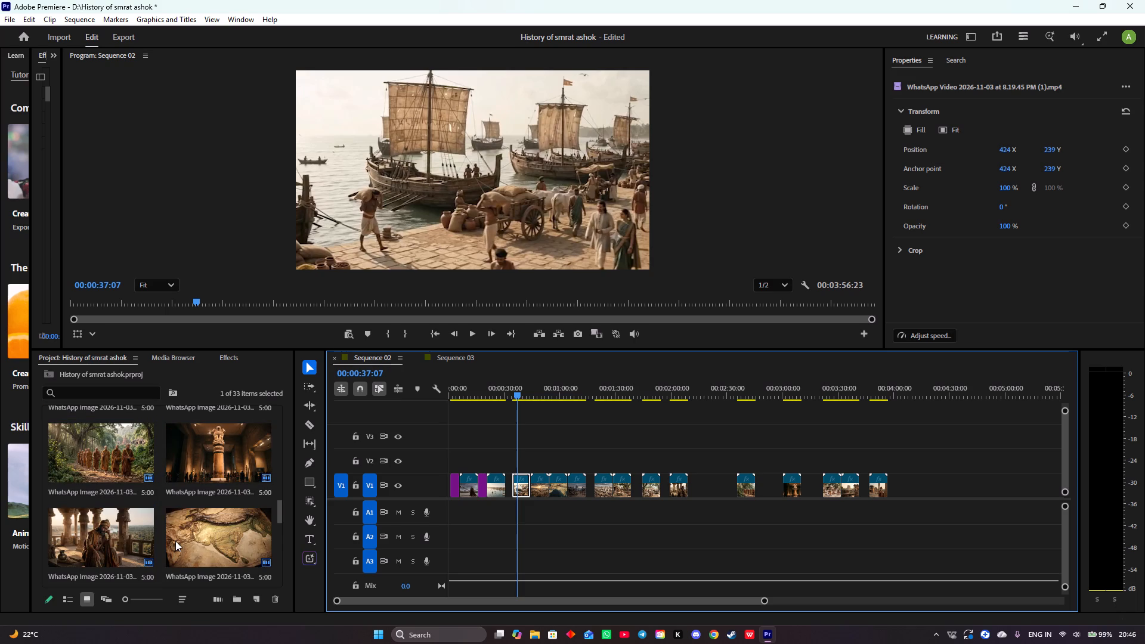
scroll(175, 541, "up", 2)
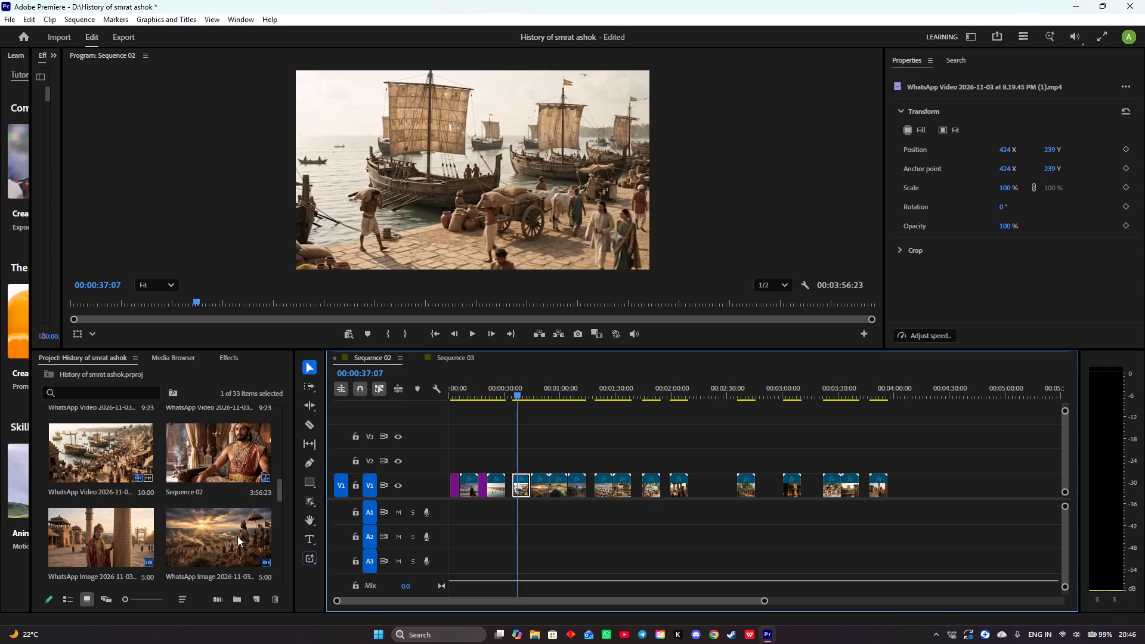
scroll(236, 536, "down", 2)
scroll(177, 549, "down", 1)
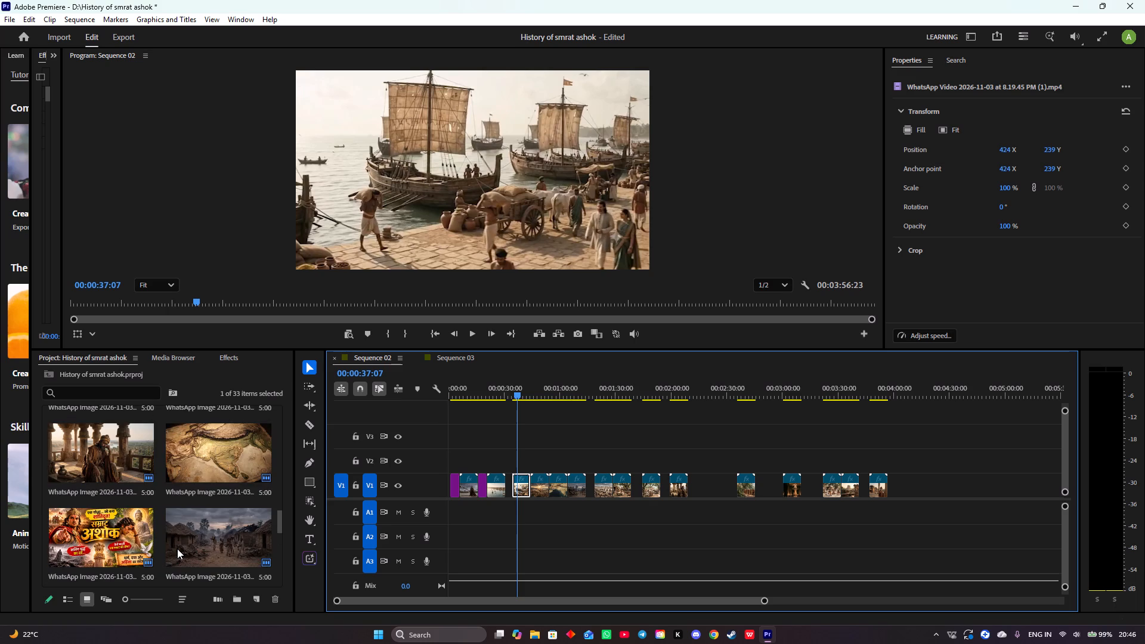
scroll(177, 549, "down", 1)
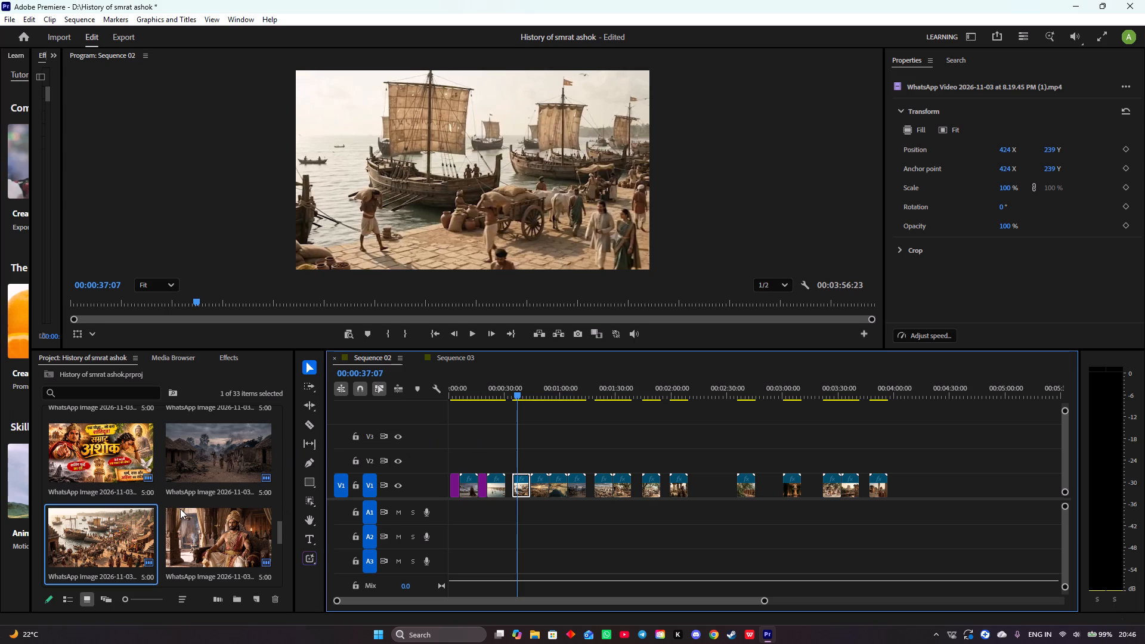
Place the crowded riverside still on V1 right after the second video clip, moving the harbour clip up to V2 to make room.
left_click_drag(112, 528, 506, 496)
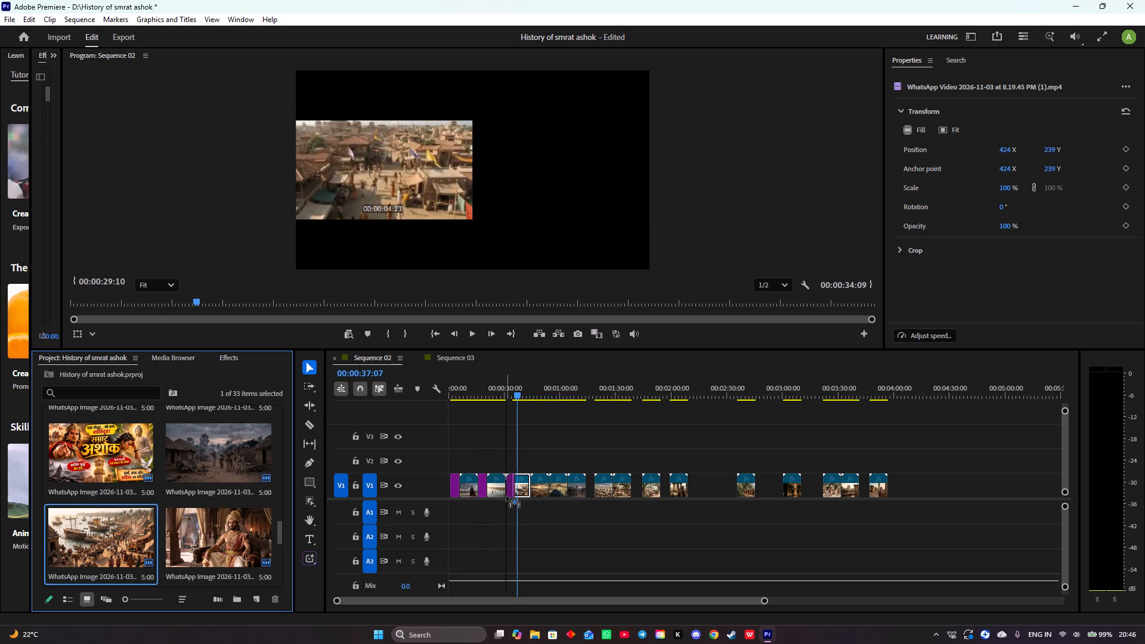
left_click_drag(506, 496, 503, 462)
left_click_drag(520, 488, 519, 488)
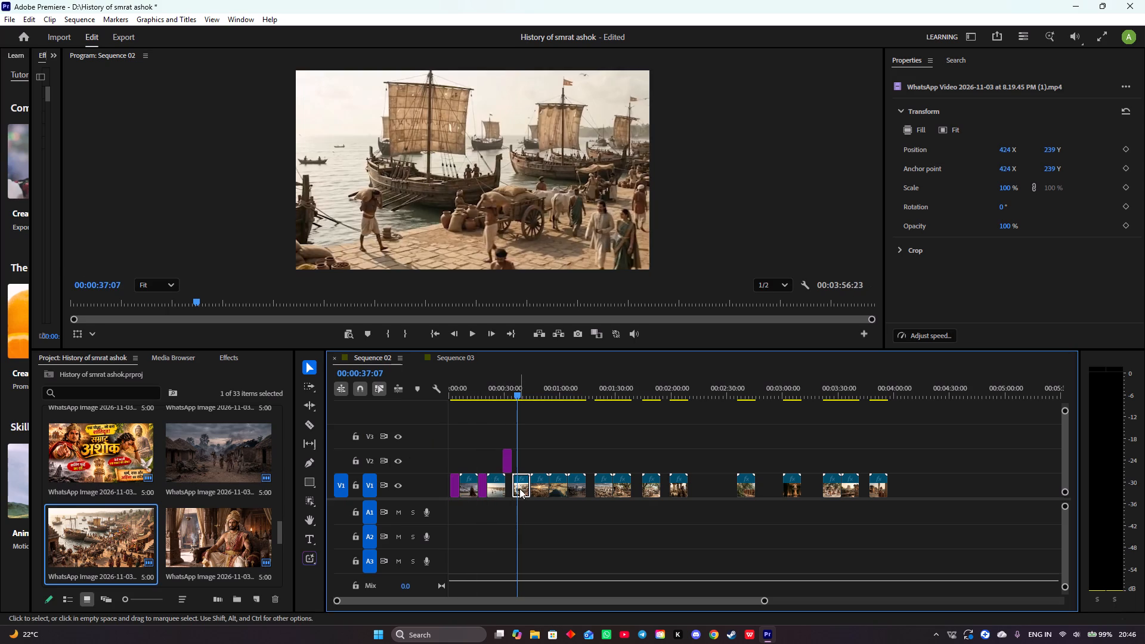
left_click_drag(519, 488, 535, 455)
left_click_drag(506, 467, 513, 486)
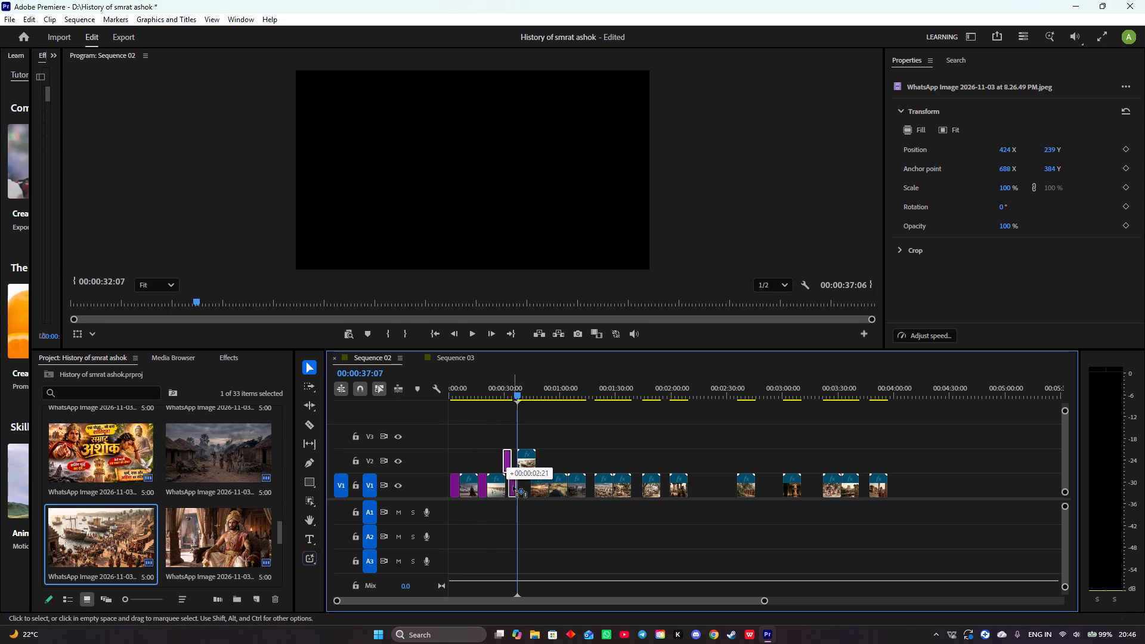
left_click_drag(513, 486, 507, 486)
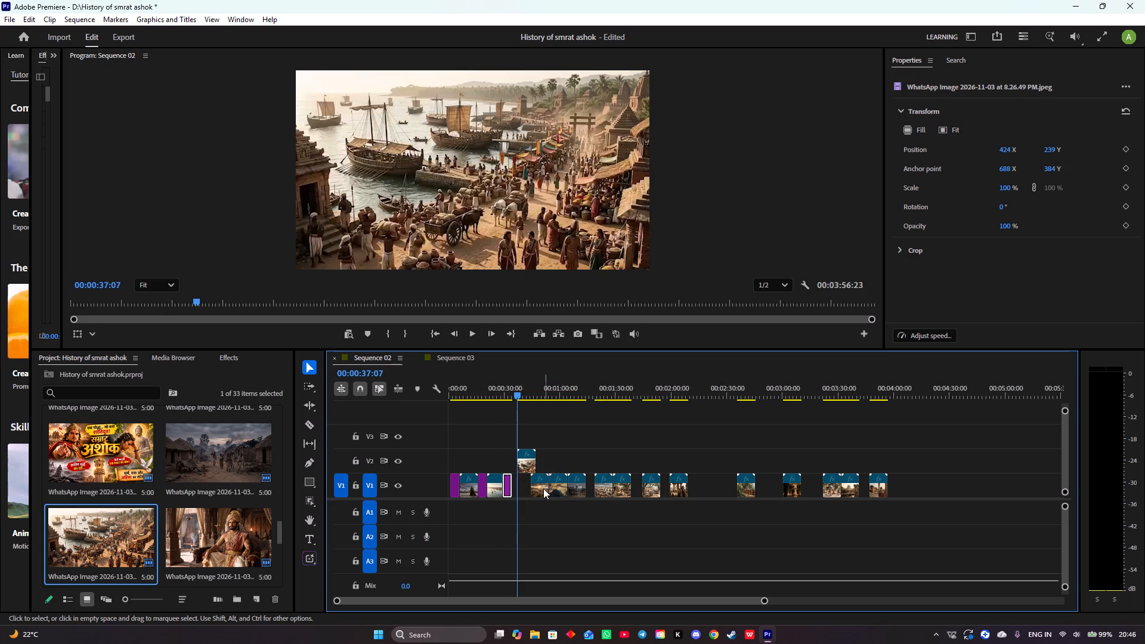
Move the clip following the harbour clip up to V3 and butt the harbour clip against the riverside still on V1.
left_click_drag(544, 482, 584, 446)
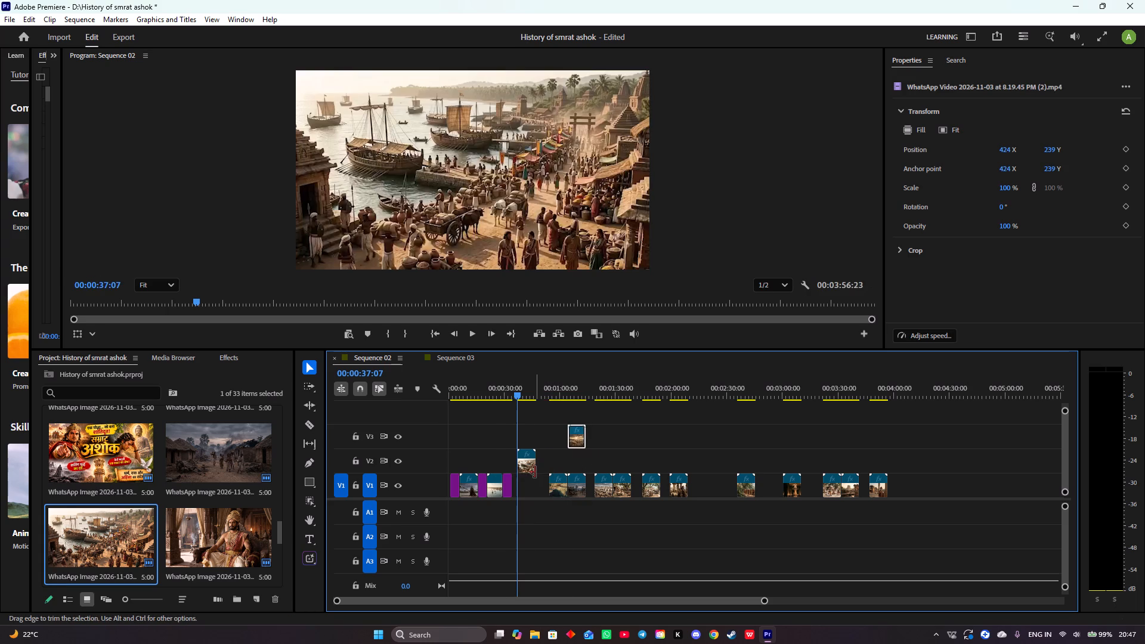
left_click_drag(528, 465, 517, 484)
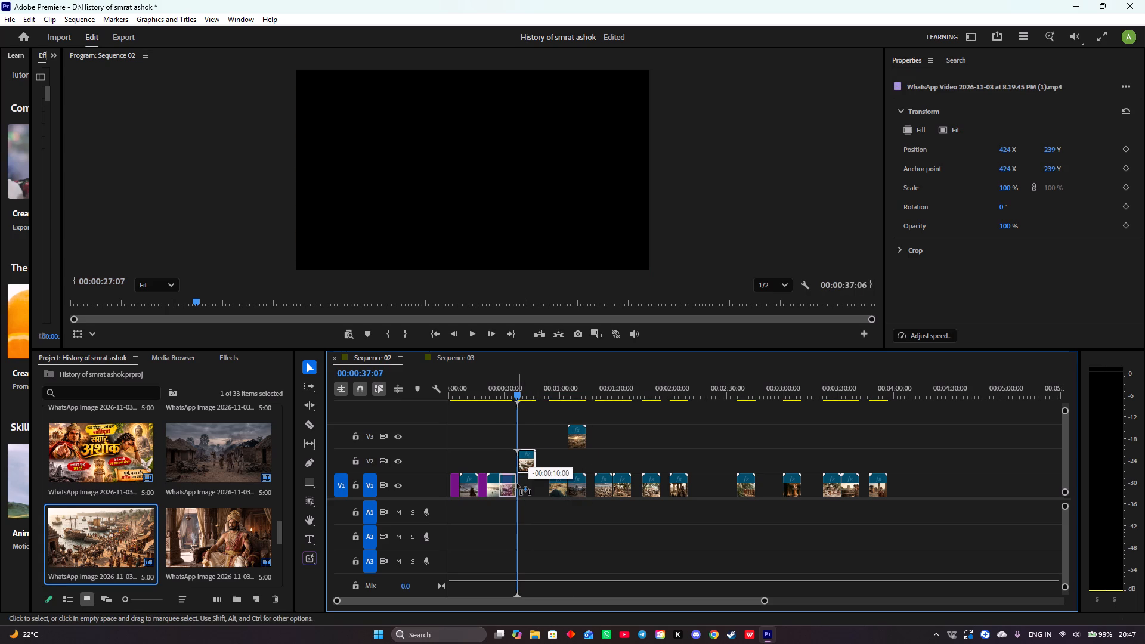
left_click_drag(517, 484, 521, 485)
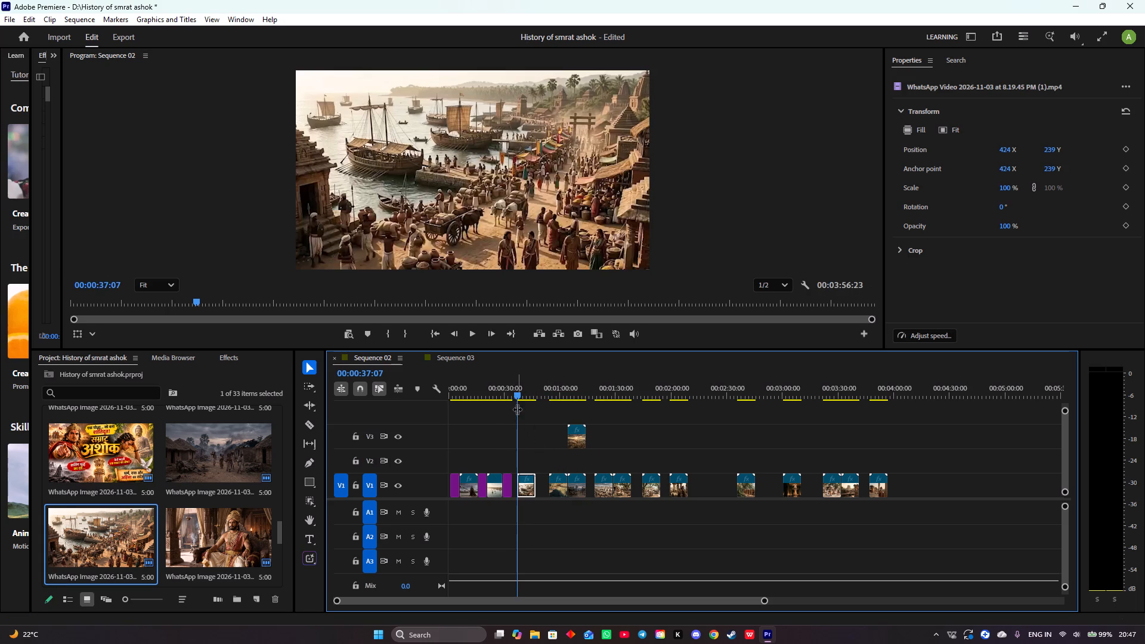
left_click_drag(518, 398, 497, 392)
left_click_drag(525, 488, 524, 487)
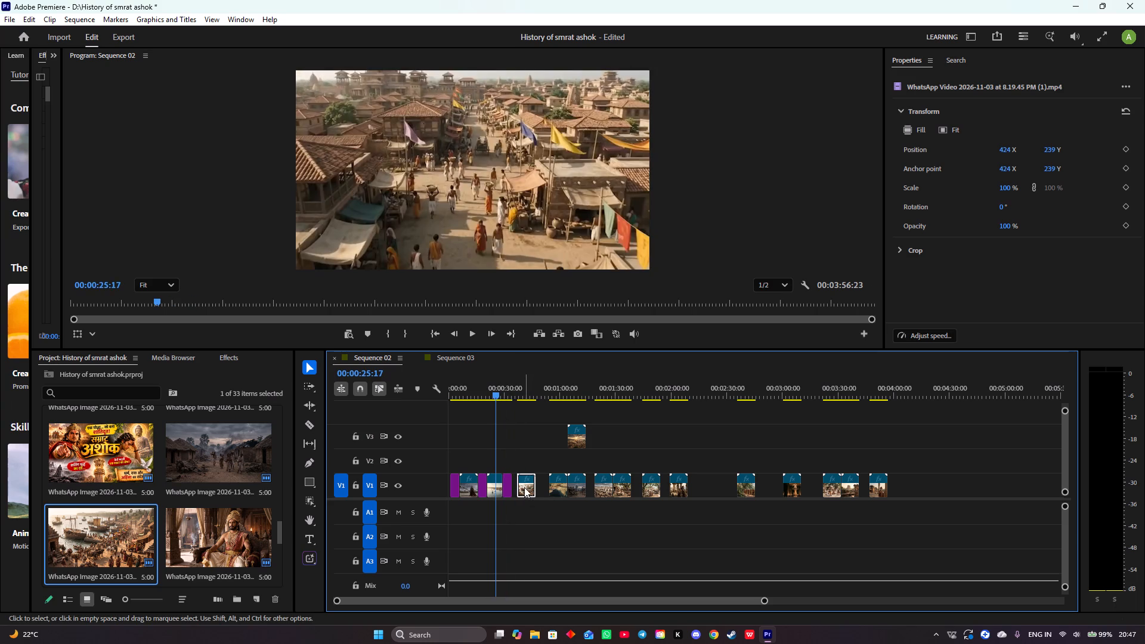
left_click_drag(524, 487, 516, 485)
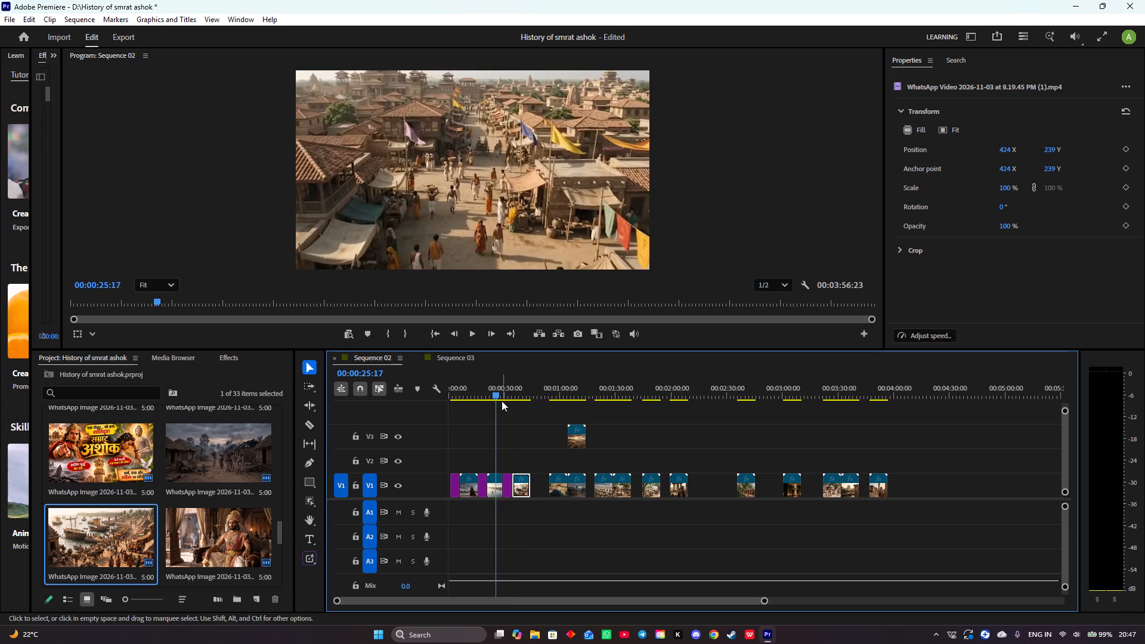
Move the V1 clip at about 00:00:54 up to V2 at about 00:01:18 and put the V3 clip in its place on V1.
left_click_drag(498, 394, 544, 407)
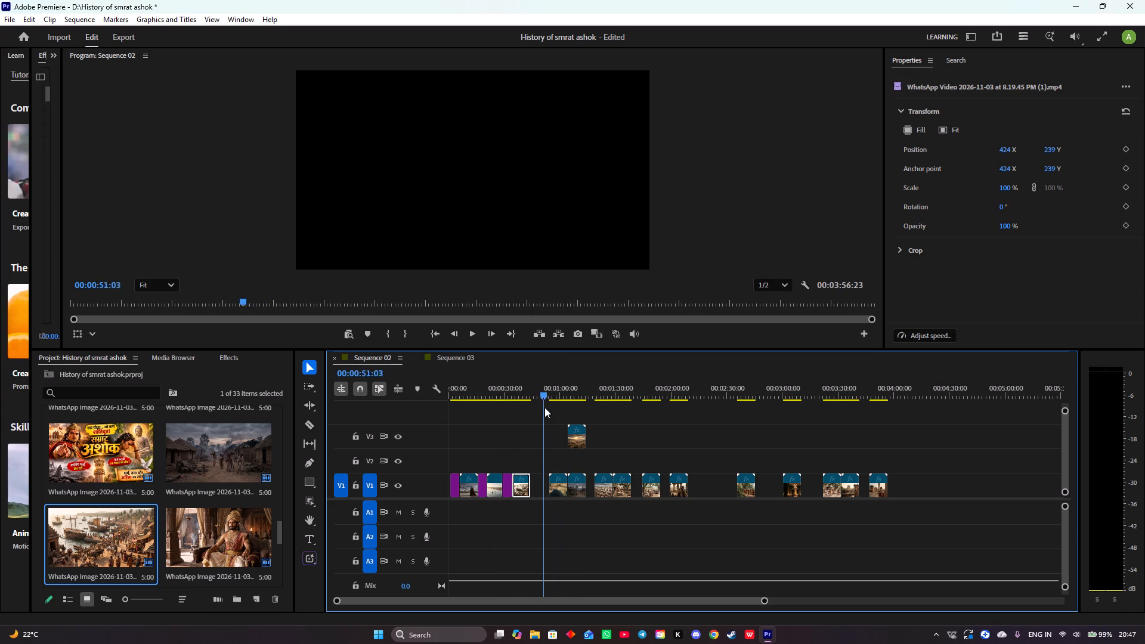
left_click_drag(544, 407, 530, 403)
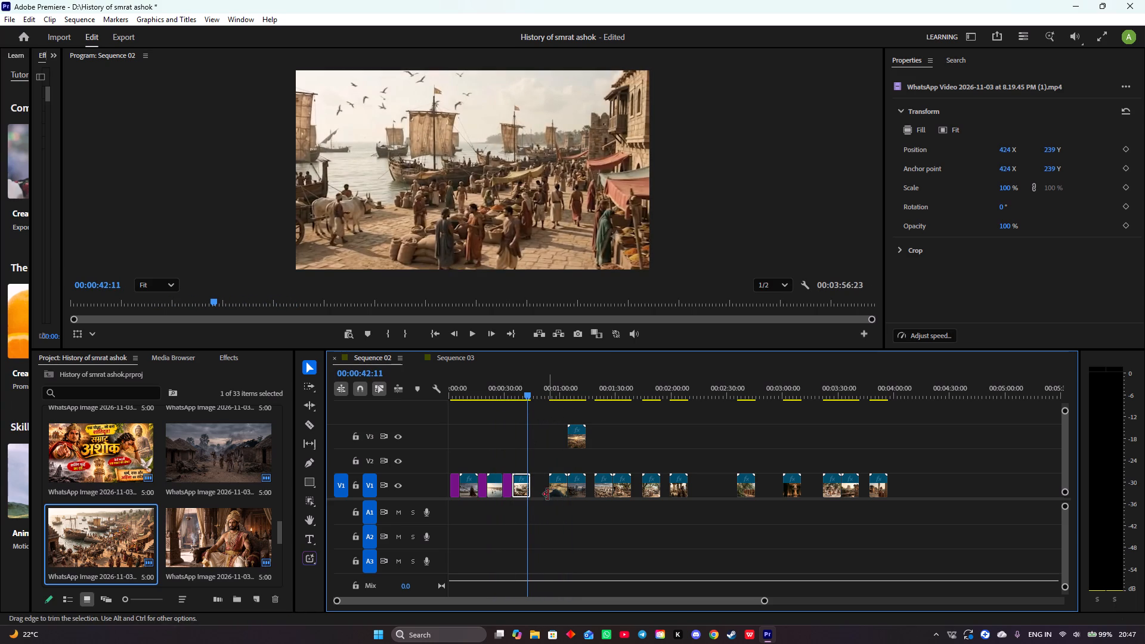
left_click_drag(556, 490, 606, 466)
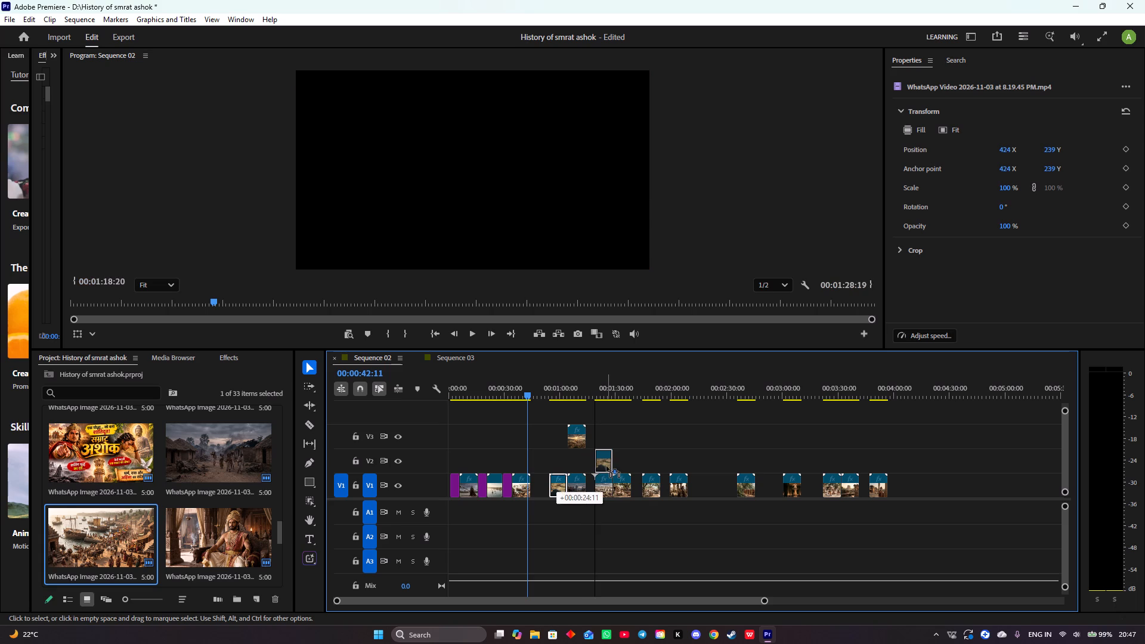
left_click_drag(606, 466, 606, 465)
left_click_drag(577, 441, 543, 479)
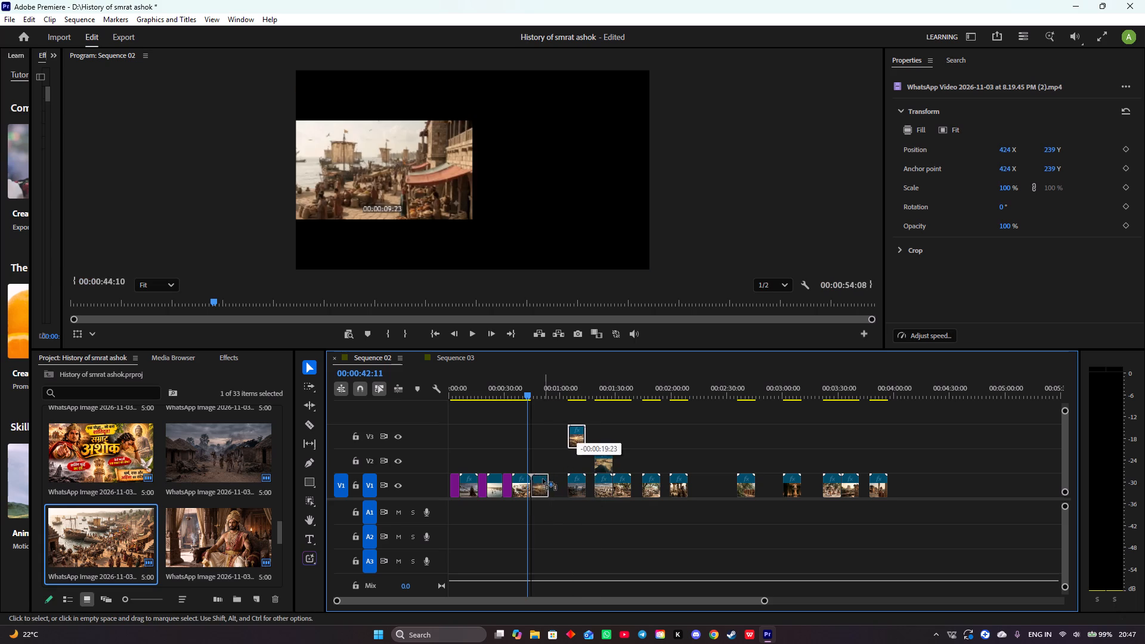
left_click_drag(543, 479, 540, 479)
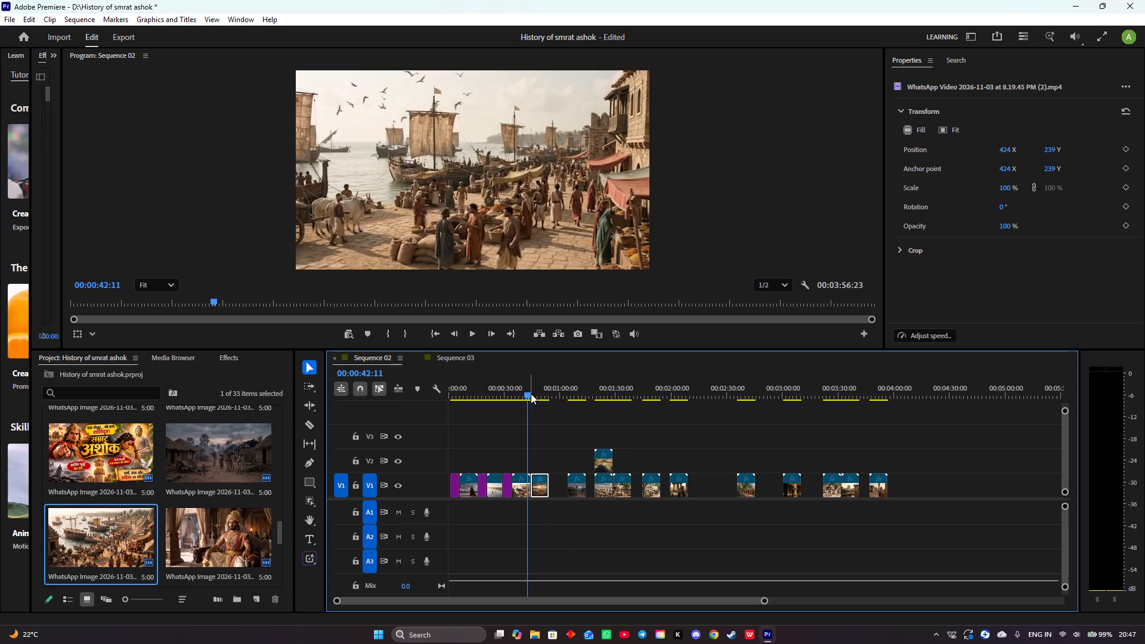
left_click(529, 395)
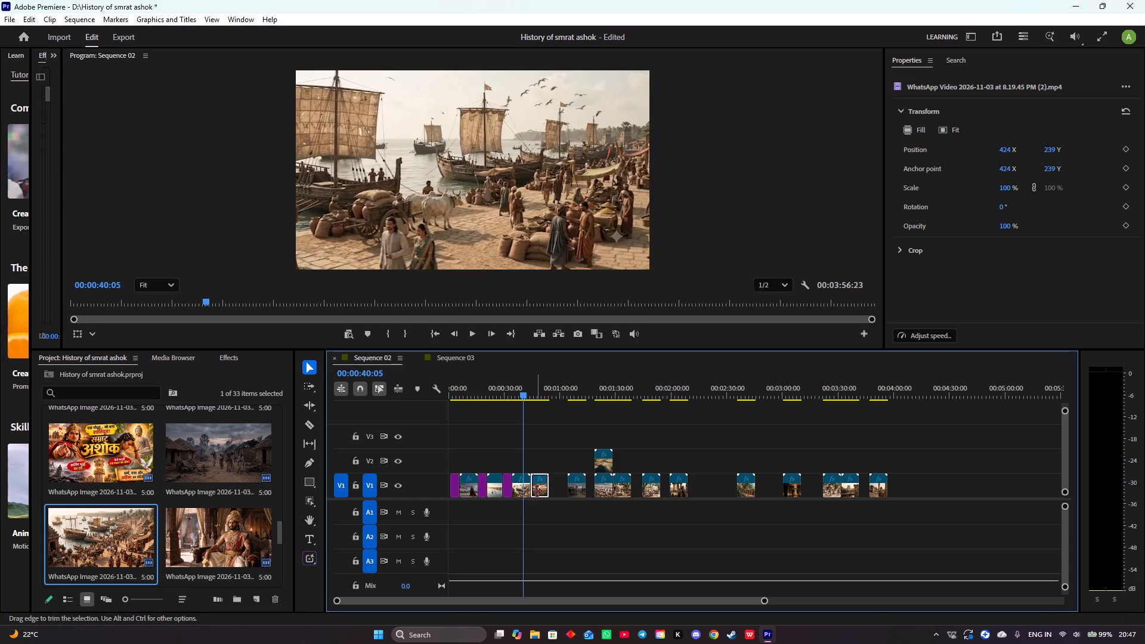
left_click_drag(539, 492, 552, 496)
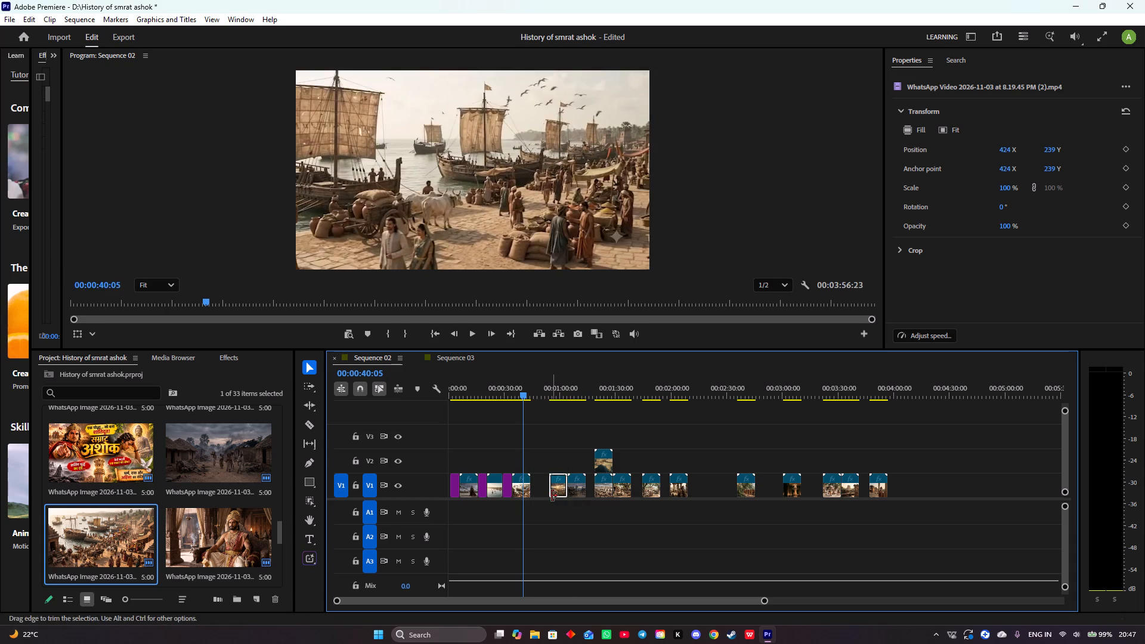
Place the still of the army with war elephants on V1 right after the harbour clip, at about 00:00:44.
scroll(190, 541, "down", 2)
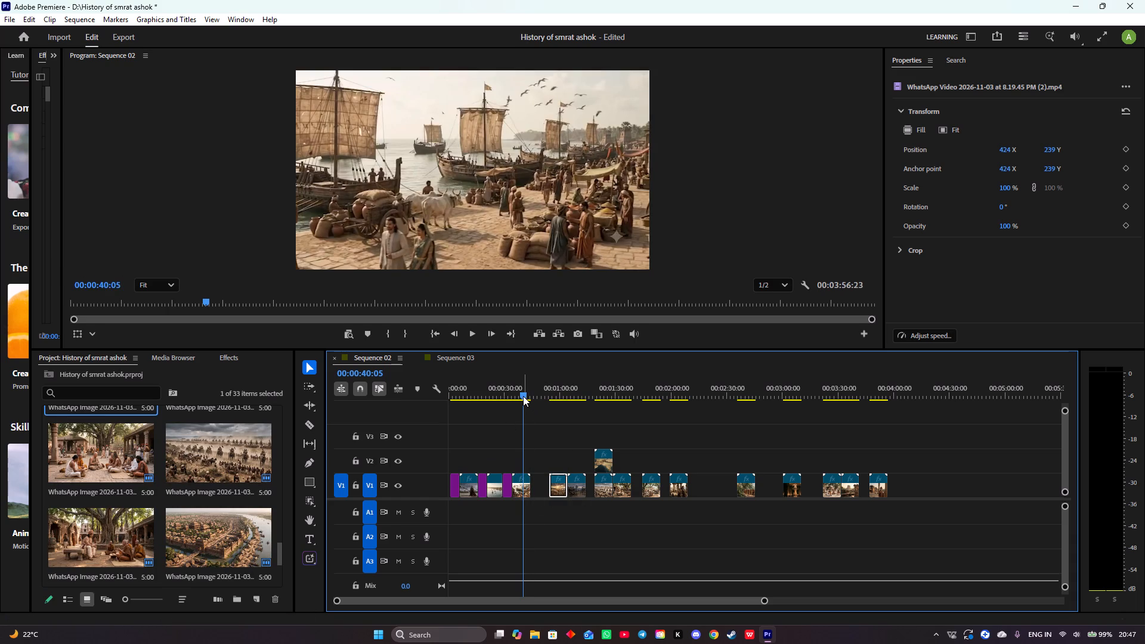
left_click_drag(523, 396, 530, 407)
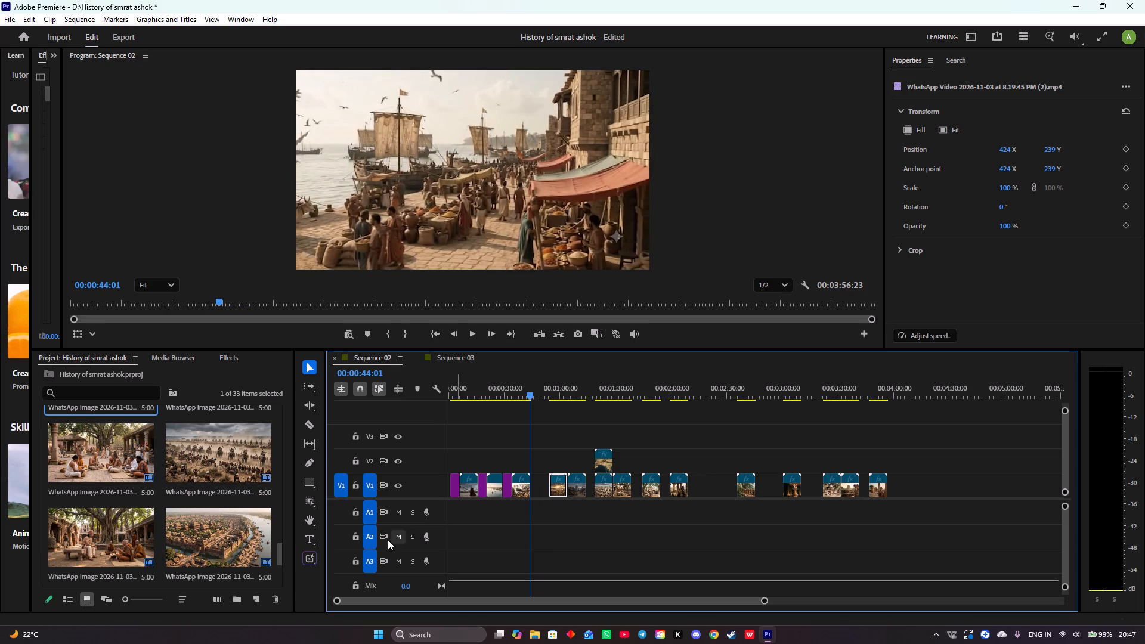
scroll(222, 539, "down", 3)
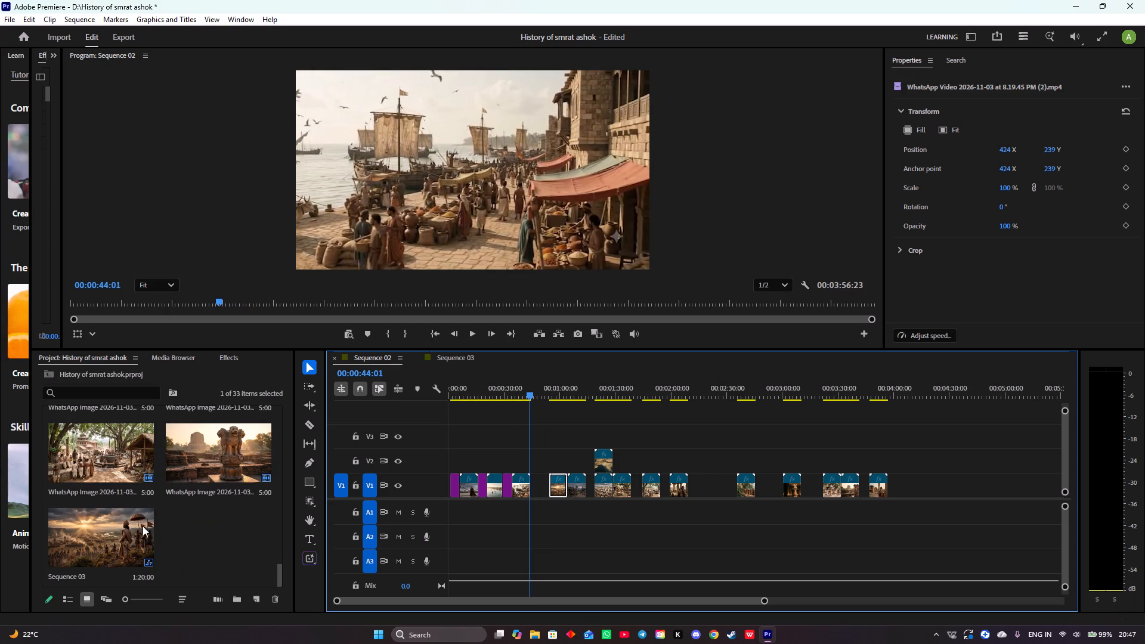
left_click_drag(131, 527, 140, 519)
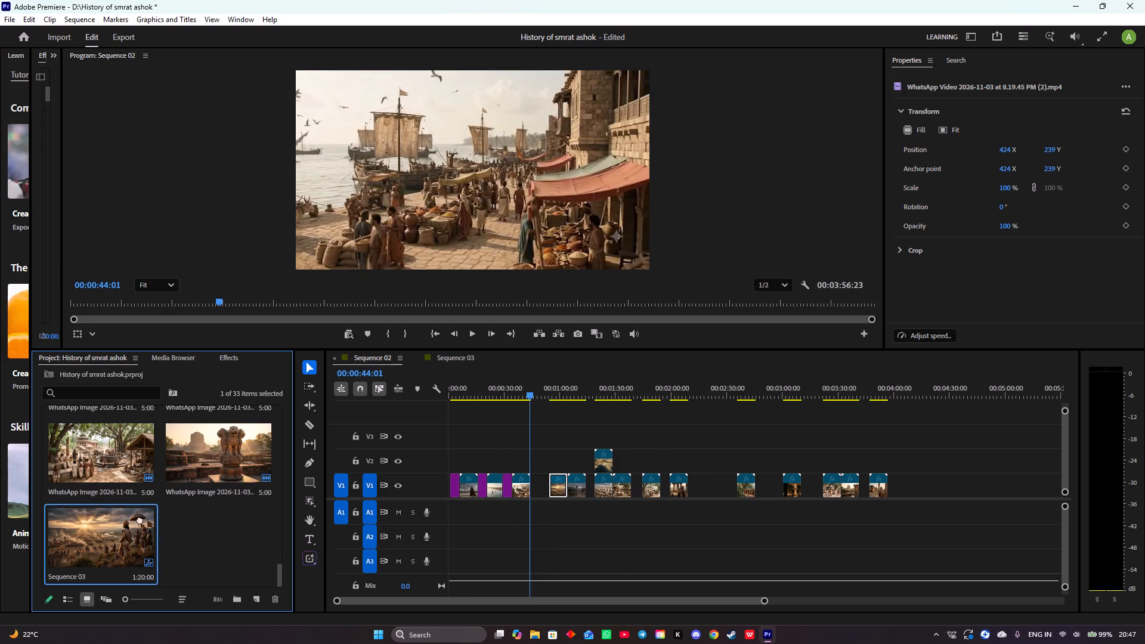
left_click_drag(140, 519, 111, 538)
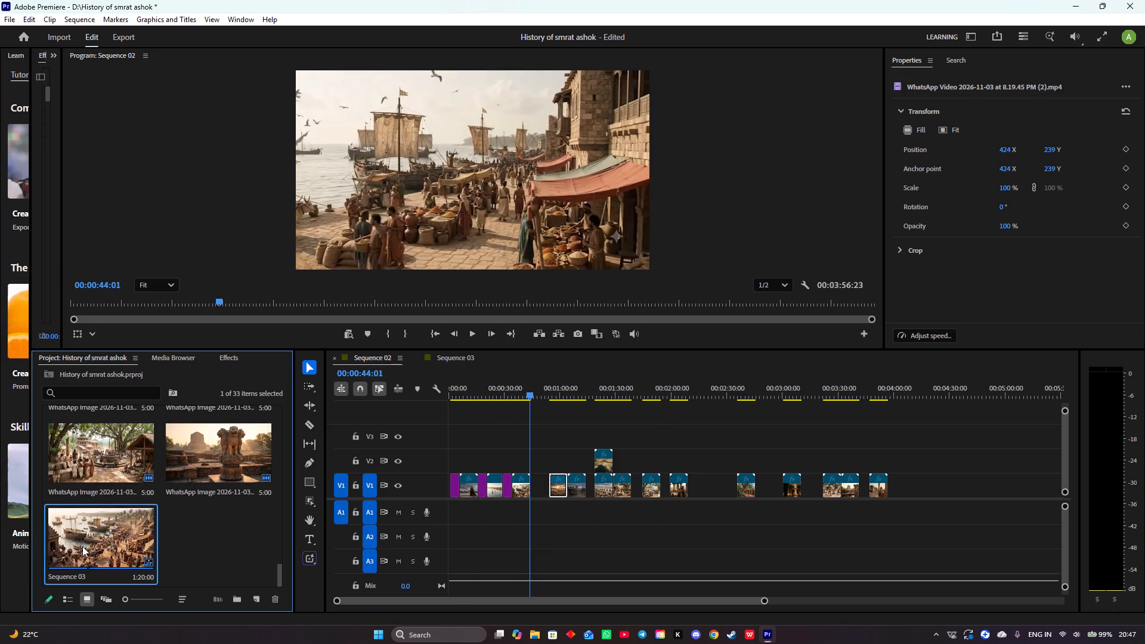
scroll(118, 544, "up", 2)
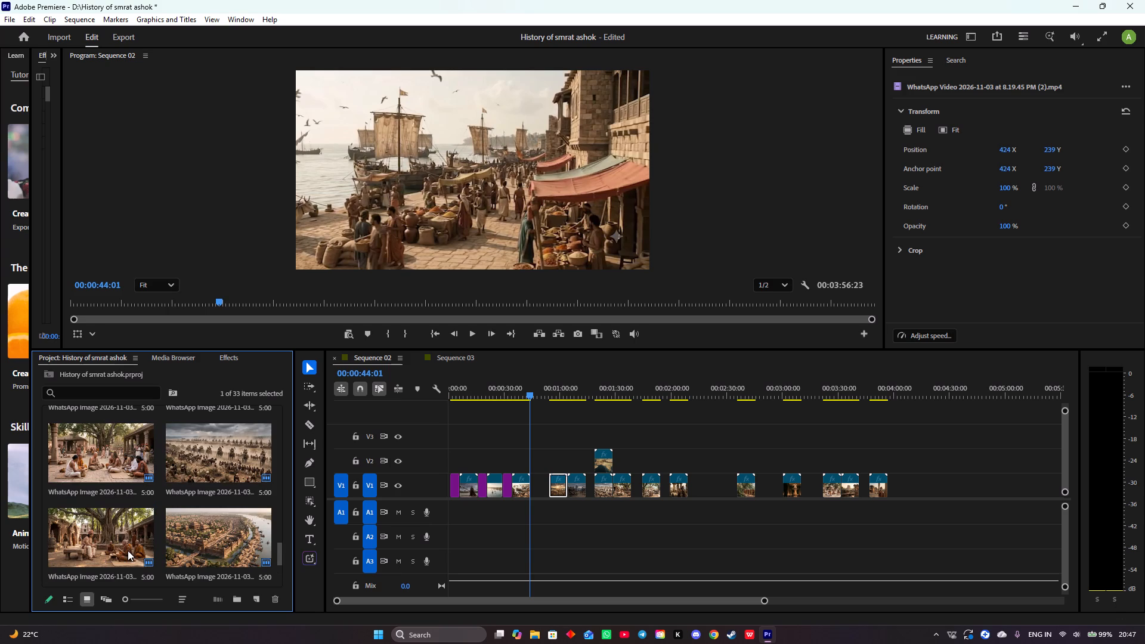
scroll(151, 540, "up", 1)
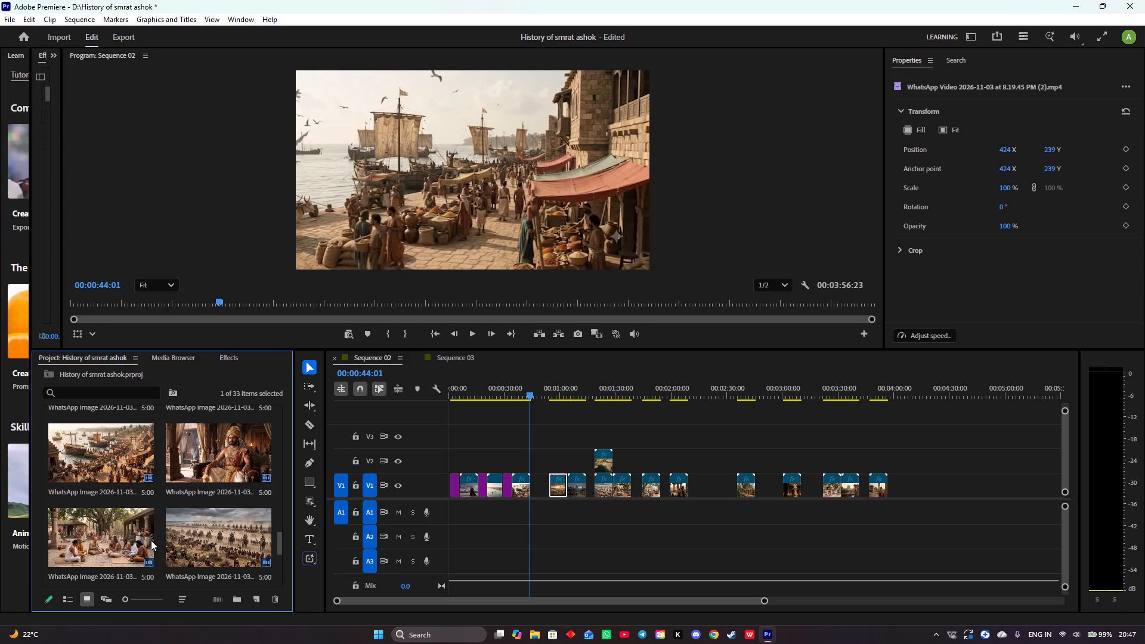
left_click_drag(213, 555, 435, 515)
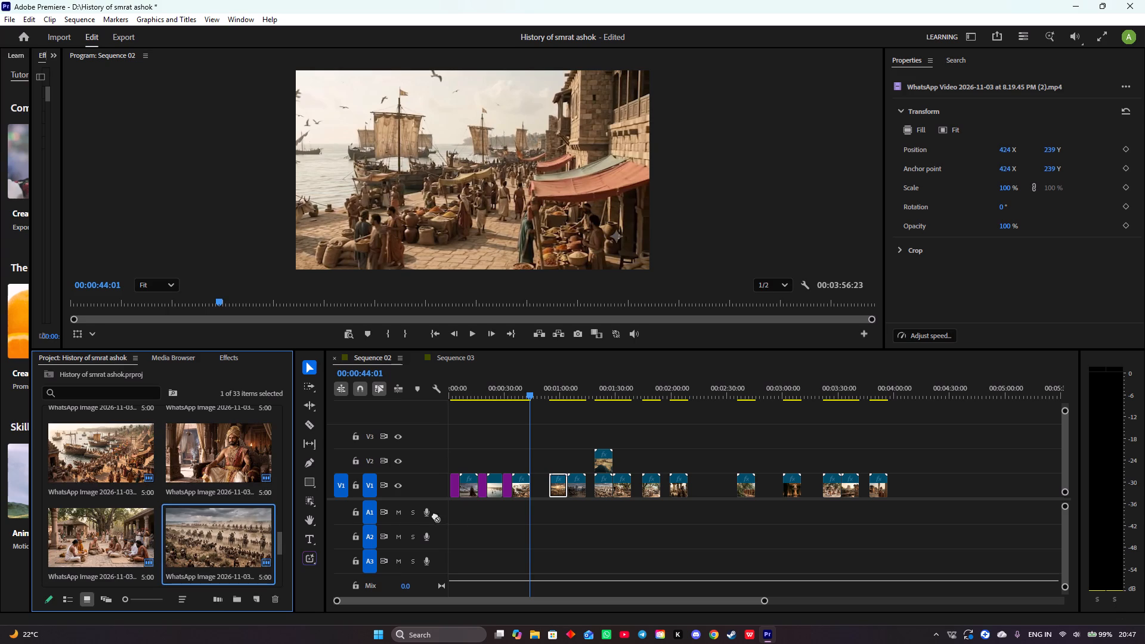
left_click_drag(435, 515, 528, 490)
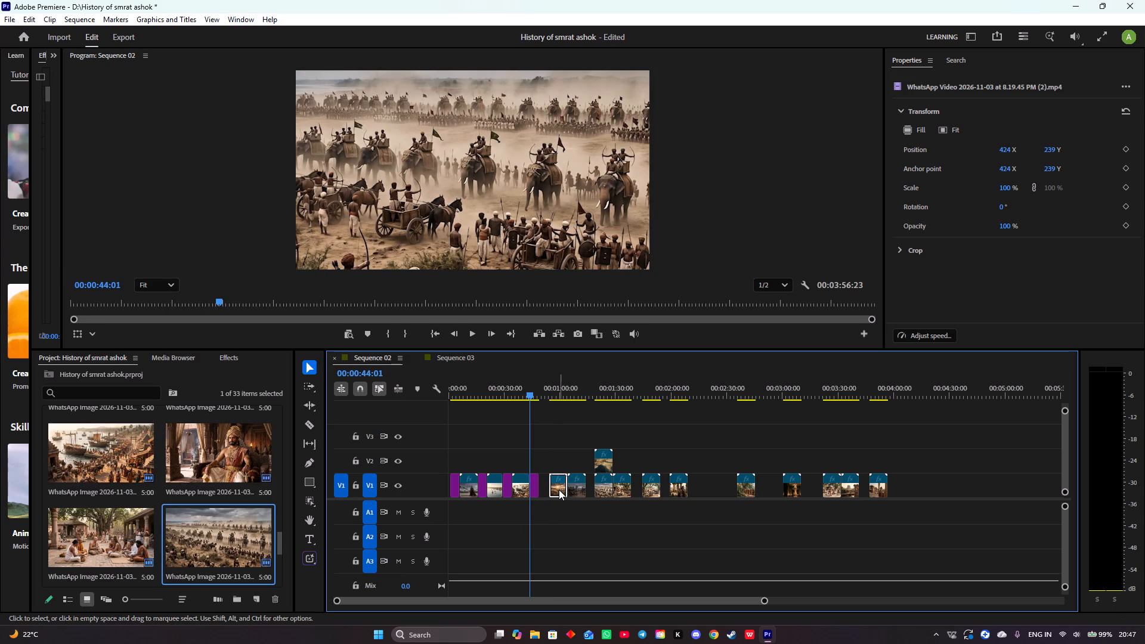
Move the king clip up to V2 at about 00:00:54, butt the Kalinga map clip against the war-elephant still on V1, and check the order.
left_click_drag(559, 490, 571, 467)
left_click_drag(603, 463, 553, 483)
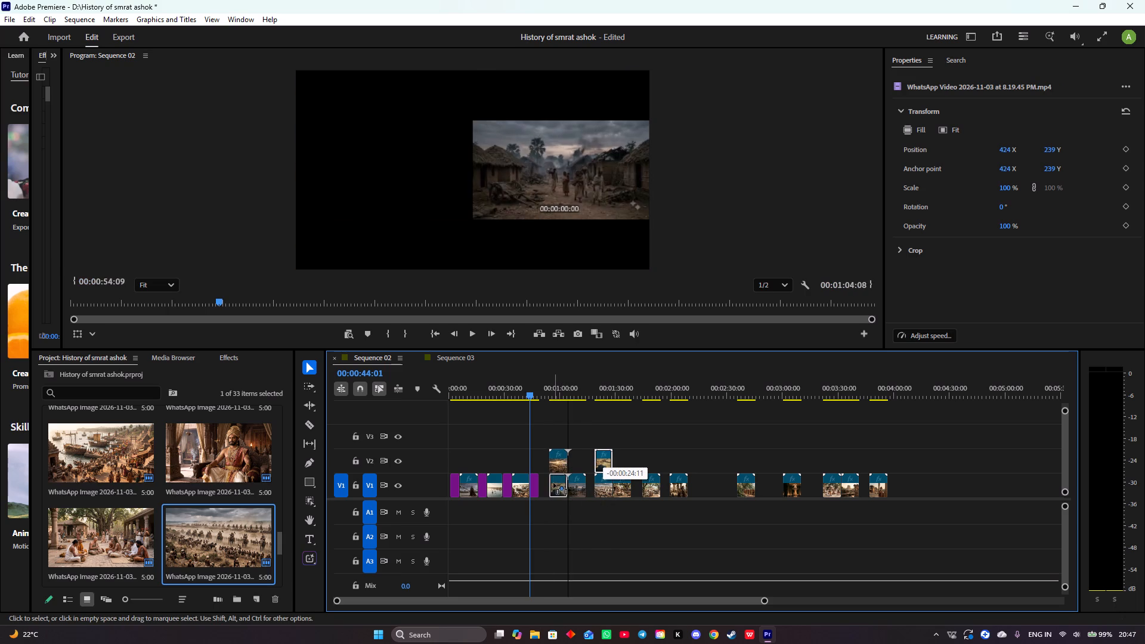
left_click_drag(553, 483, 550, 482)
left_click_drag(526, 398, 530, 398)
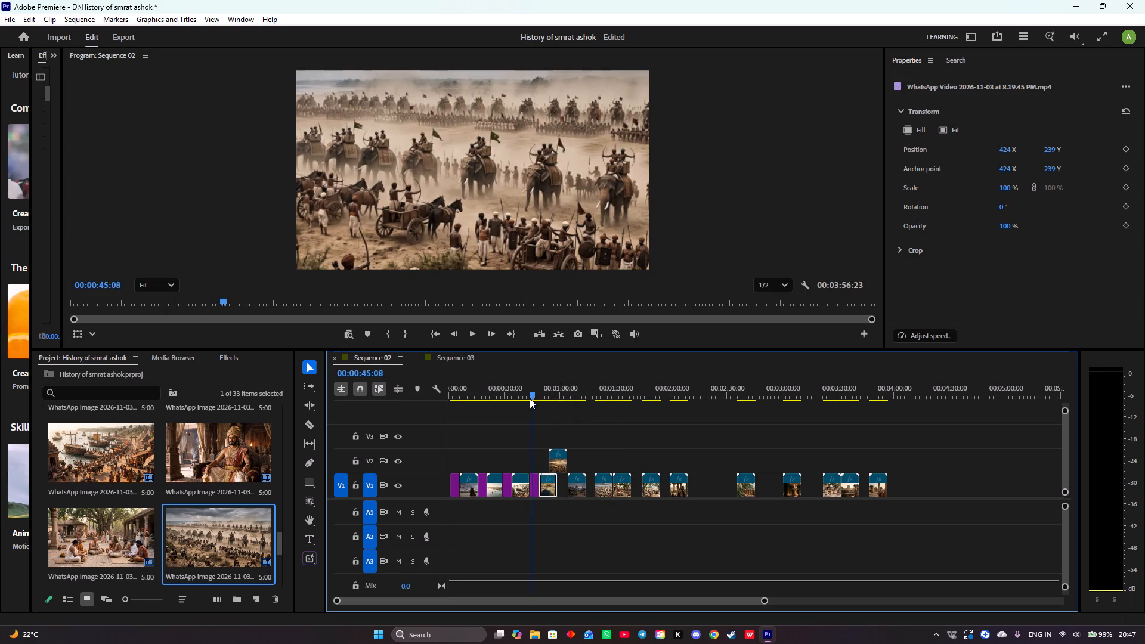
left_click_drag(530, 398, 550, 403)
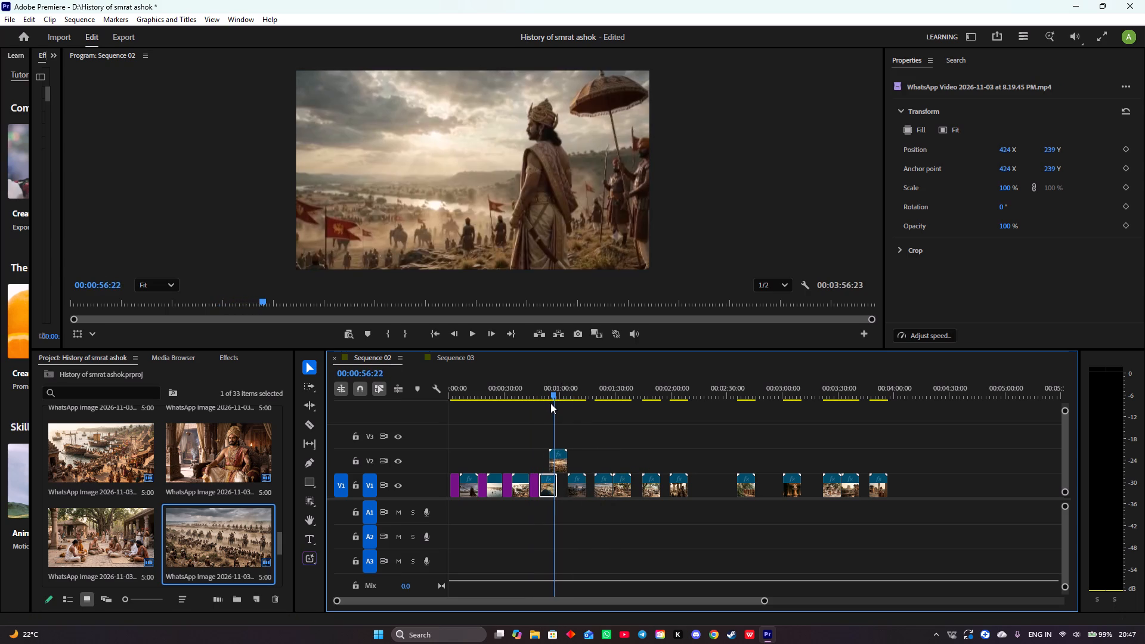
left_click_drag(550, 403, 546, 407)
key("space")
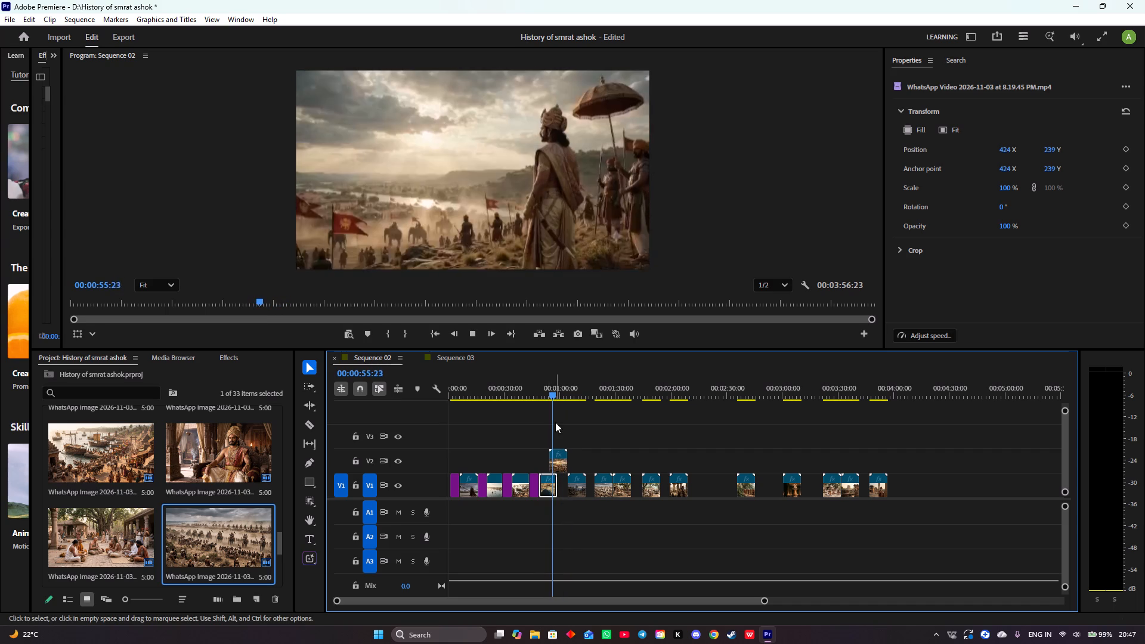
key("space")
Shift the five V1 clips from about 00:01:04 to 00:02:08 later, so they run from about 00:01:41 up to the clip at 00:02:35.
left_click_drag(578, 486, 582, 477)
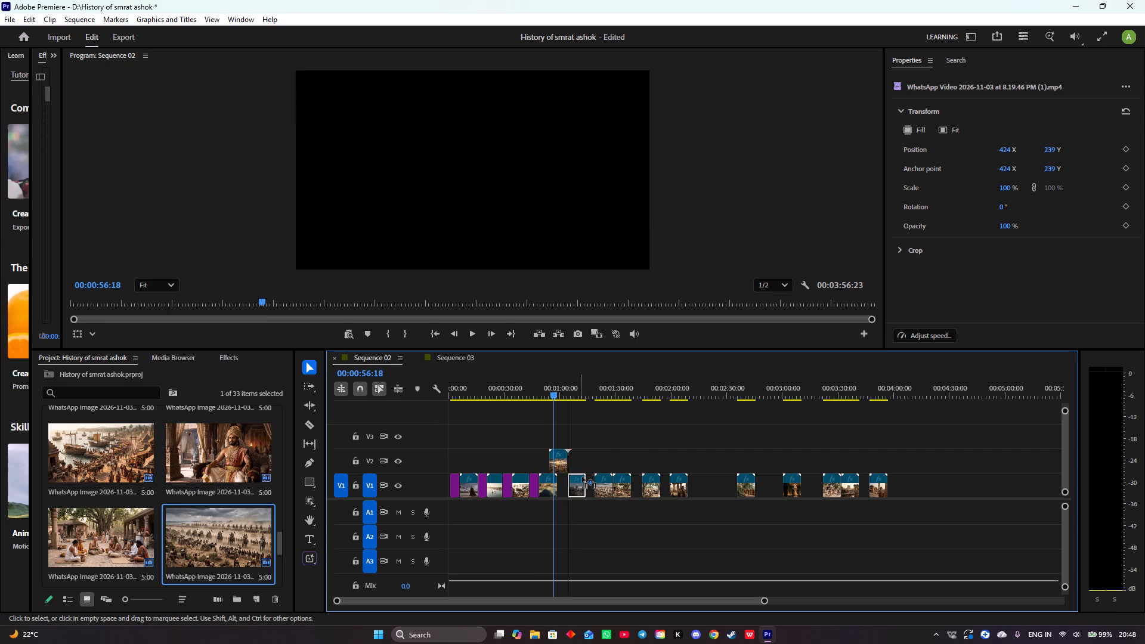
left_click_drag(582, 477, 578, 479)
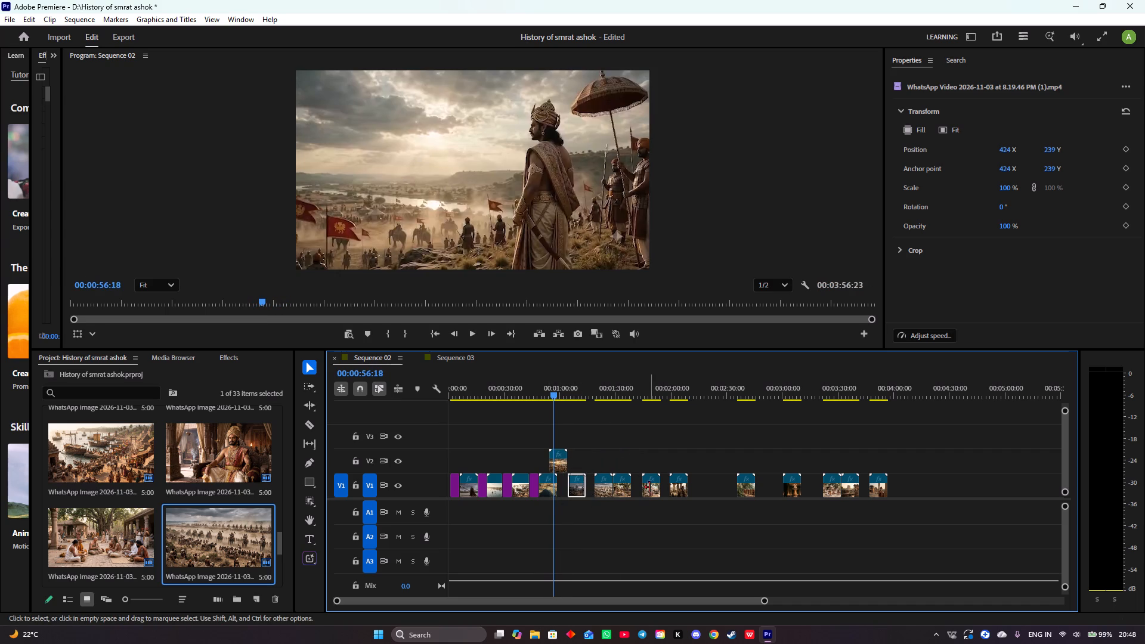
left_click(683, 487)
left_click_drag(678, 488, 702, 488)
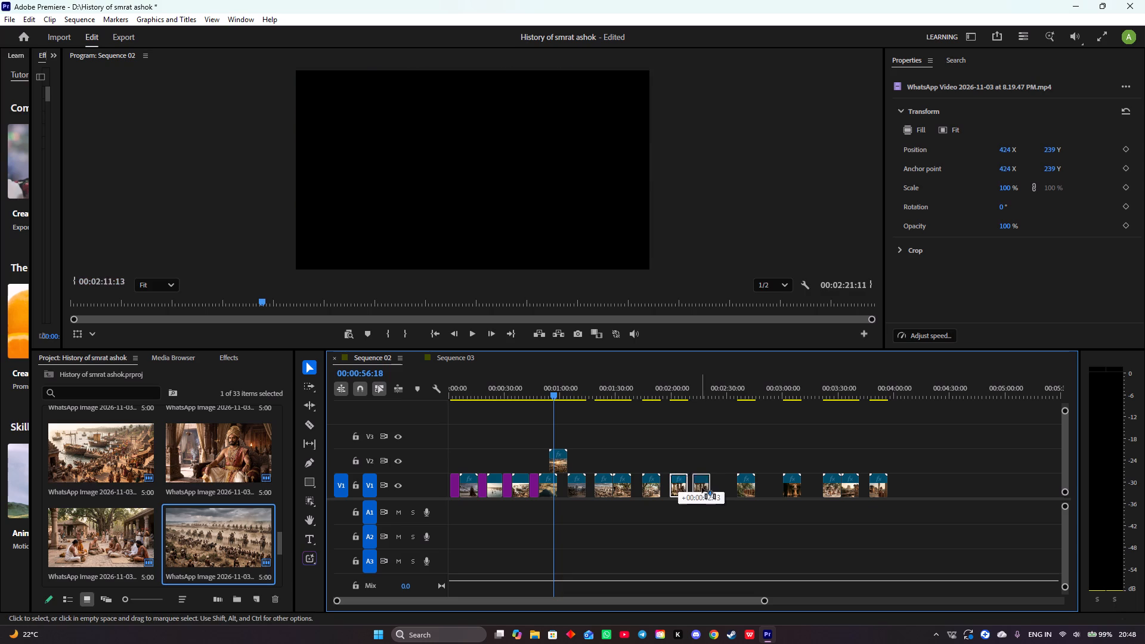
left_click_drag(702, 488, 722, 489)
left_click_drag(652, 491, 685, 496)
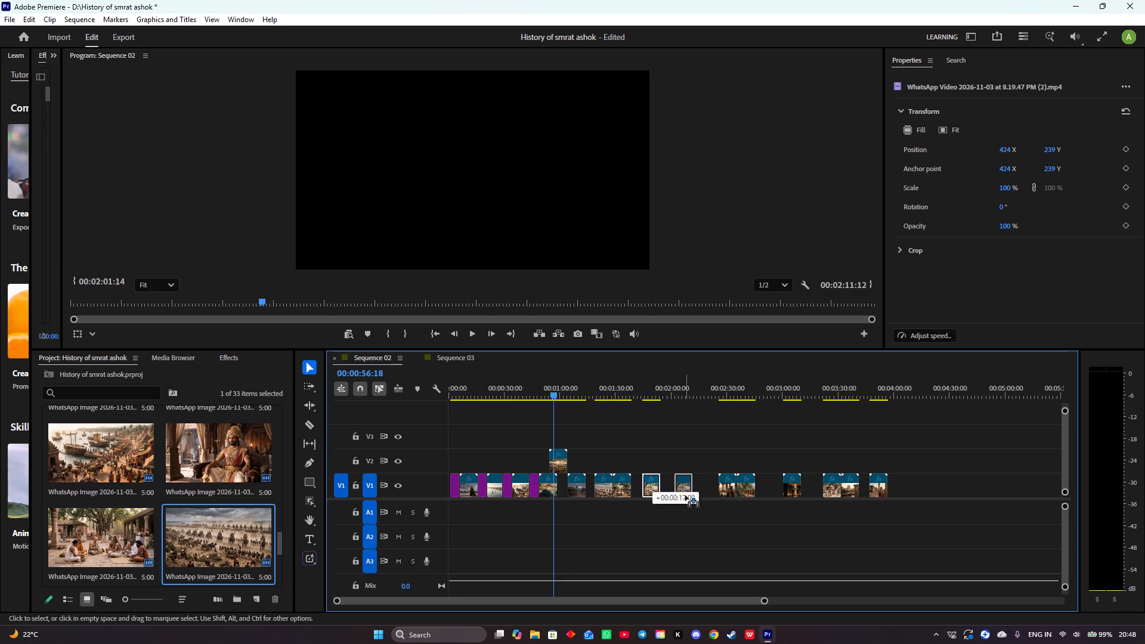
left_click_drag(685, 496, 704, 497)
left_click_drag(621, 490, 683, 493)
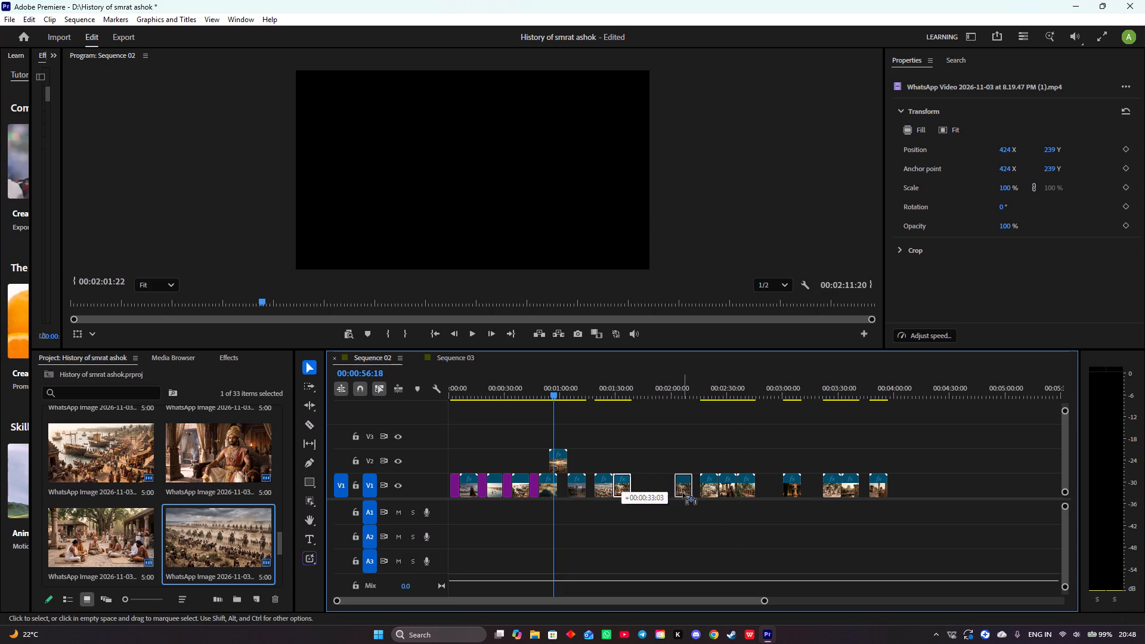
left_click_drag(683, 493, 682, 494)
left_click_drag(602, 494, 659, 499)
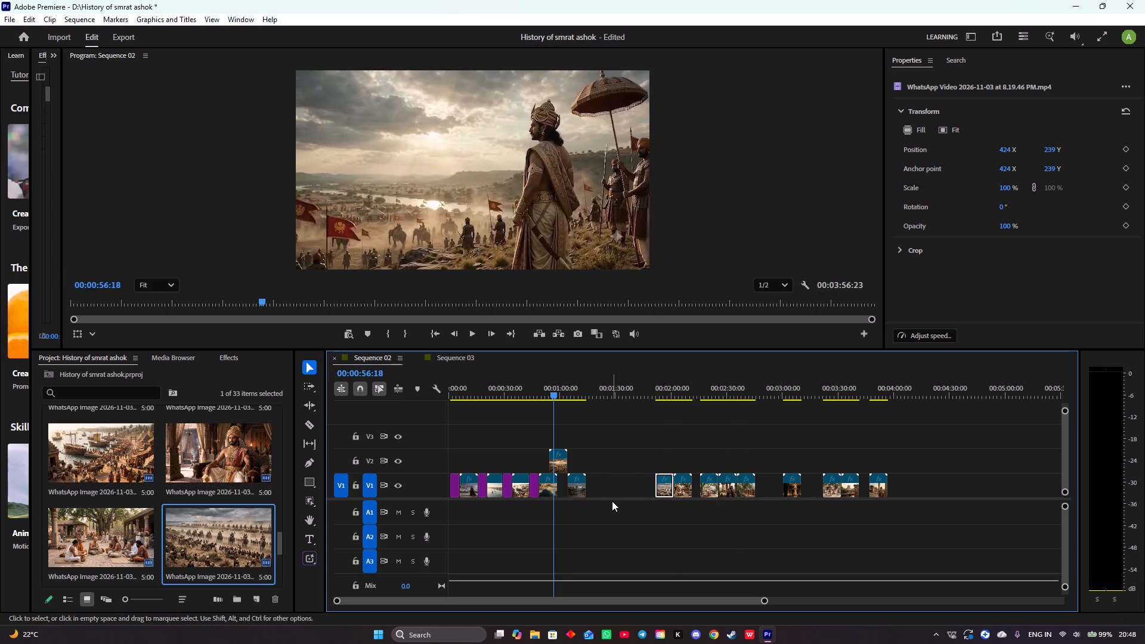
left_click_drag(578, 492, 595, 497)
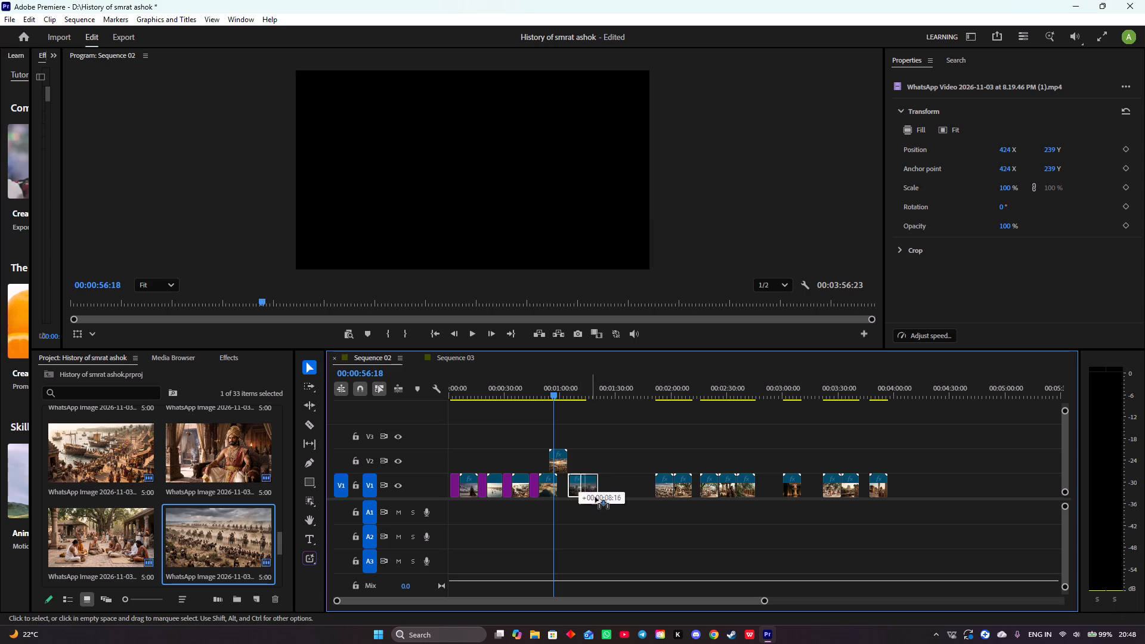
left_click_drag(595, 497, 640, 501)
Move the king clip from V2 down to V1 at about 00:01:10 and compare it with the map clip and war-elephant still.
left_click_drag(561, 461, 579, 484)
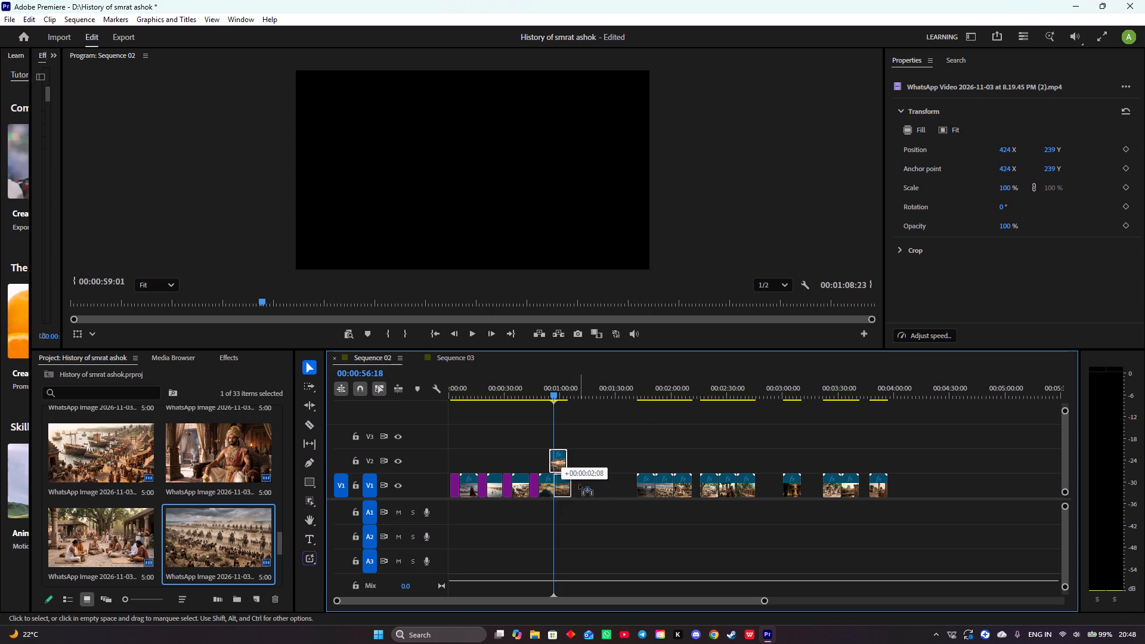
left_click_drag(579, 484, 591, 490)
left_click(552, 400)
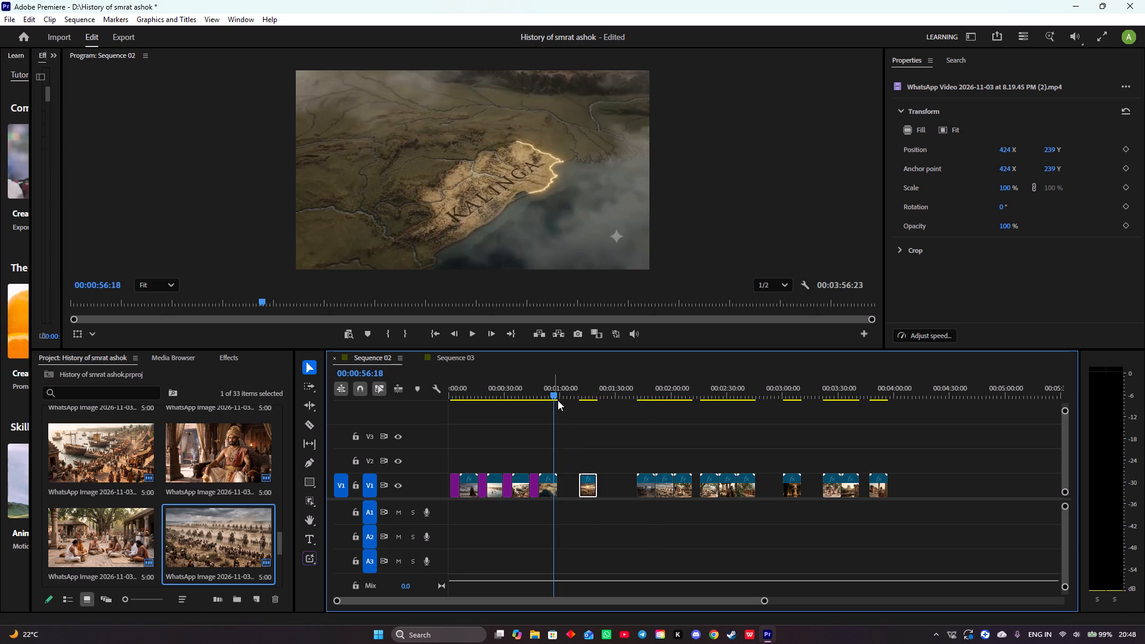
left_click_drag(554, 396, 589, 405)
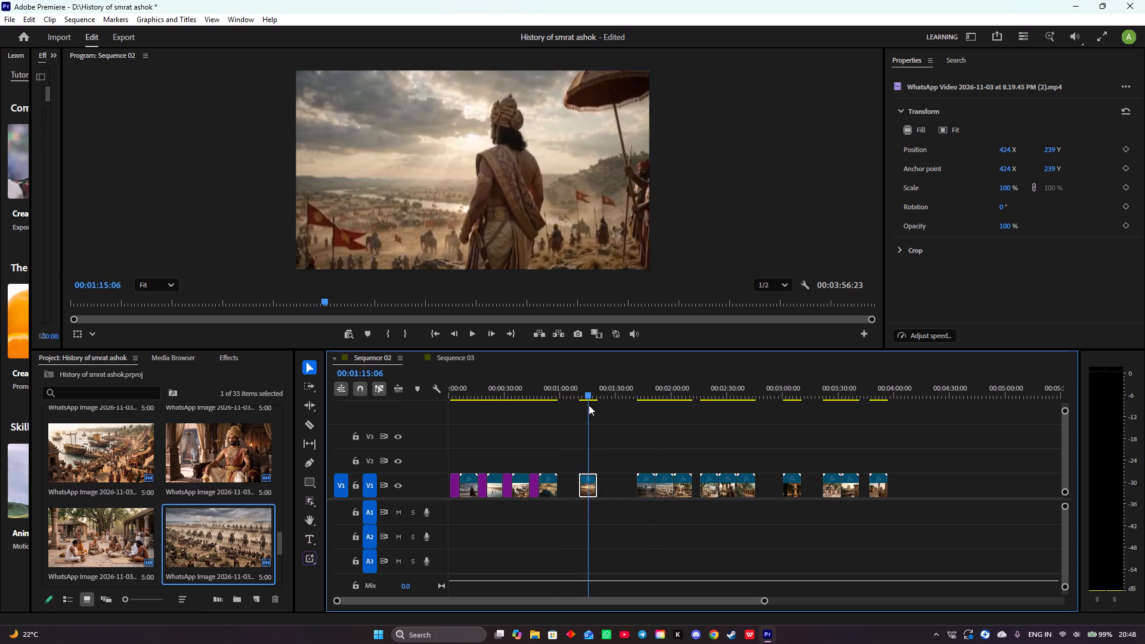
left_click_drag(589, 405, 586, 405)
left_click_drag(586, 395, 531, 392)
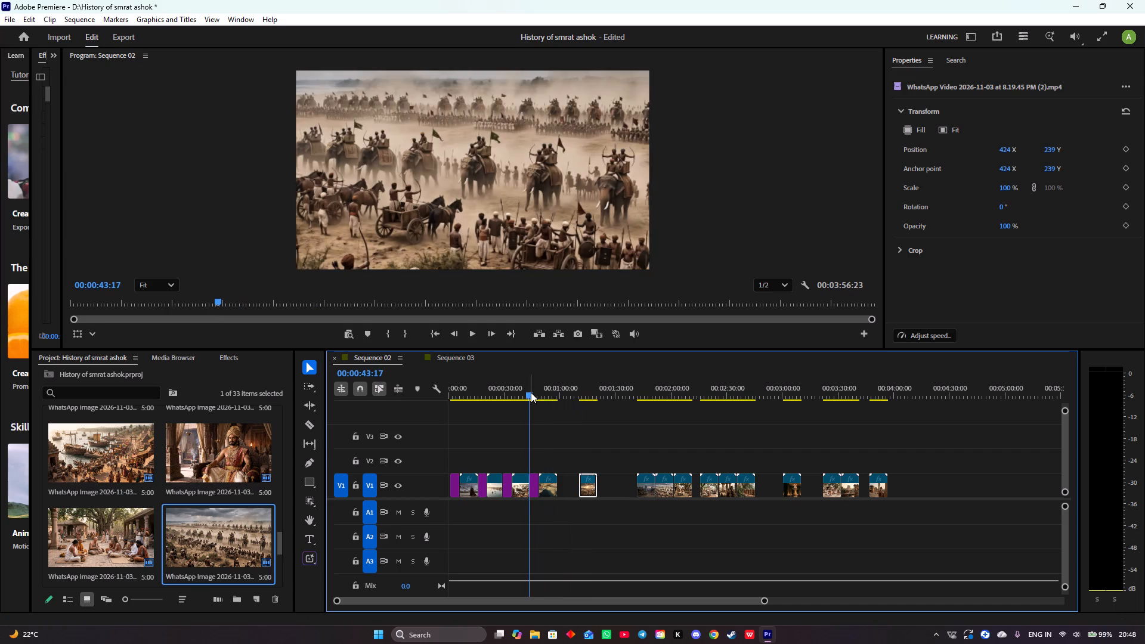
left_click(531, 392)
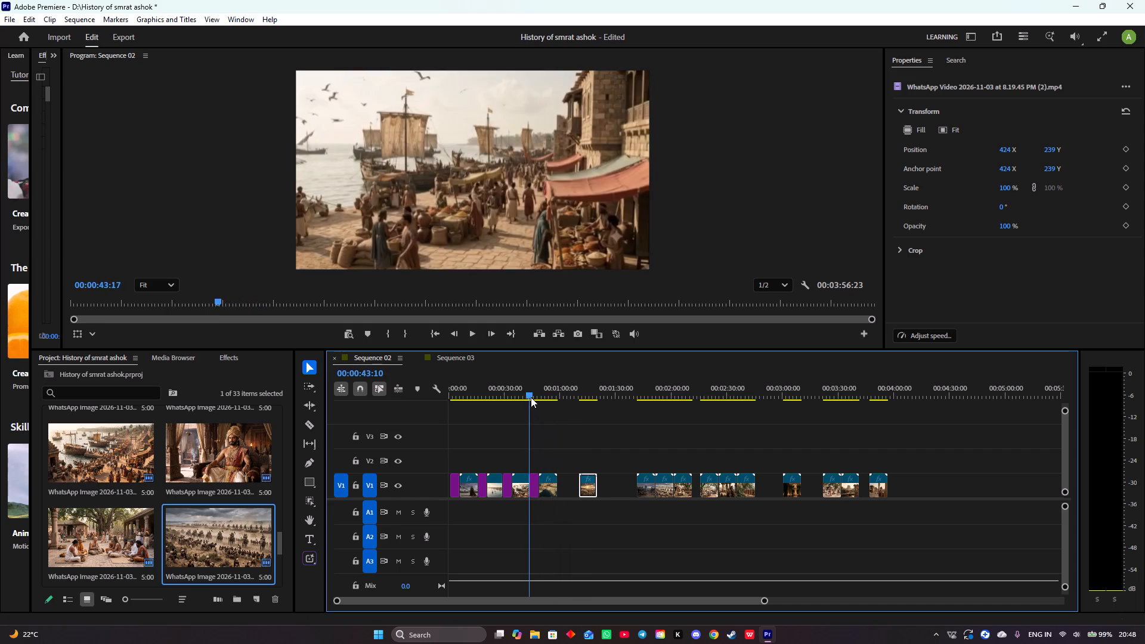
Move the Kalinga map clip up to V2 at about 00:01:20 and butt the king clip against the war-elephant still on V1.
left_click_drag(545, 494, 553, 481)
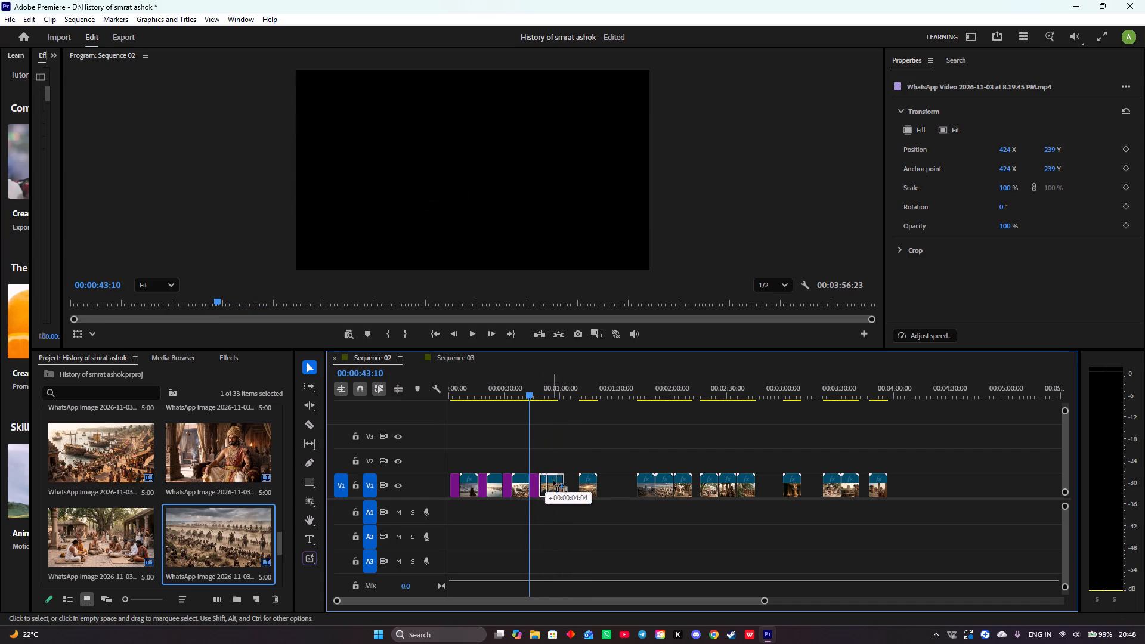
left_click_drag(553, 481, 602, 456)
left_click_drag(586, 494, 554, 489)
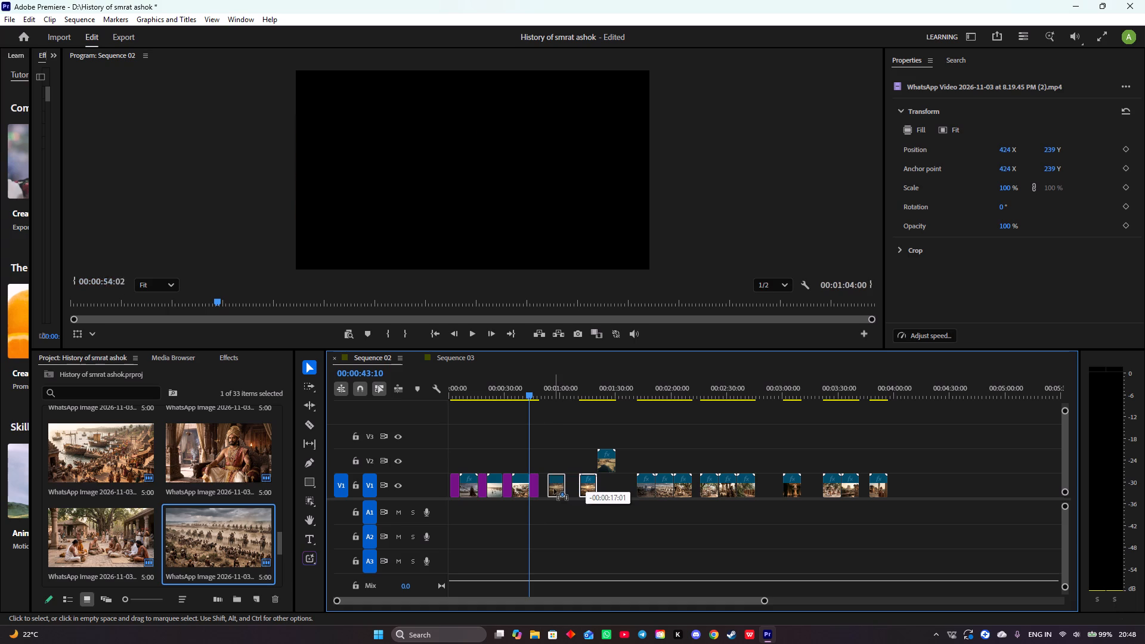
left_click_drag(554, 489, 551, 488)
Review the king clip and the map clip in the sequence and look through the project's stills for a match.
left_click_drag(528, 398, 543, 400)
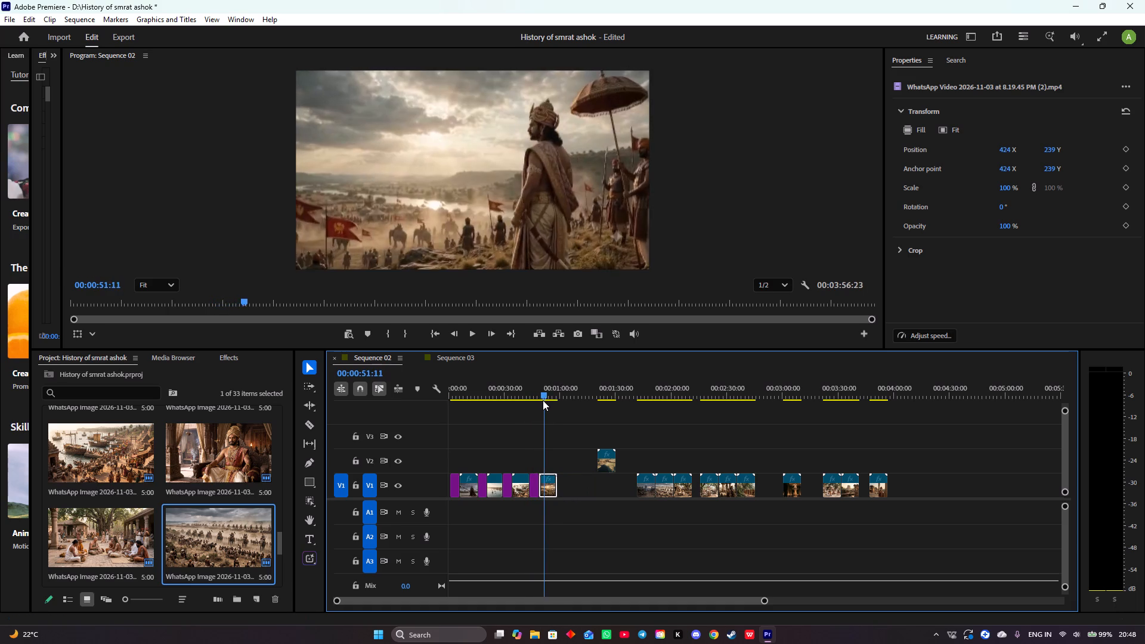
left_click_drag(543, 400, 603, 422)
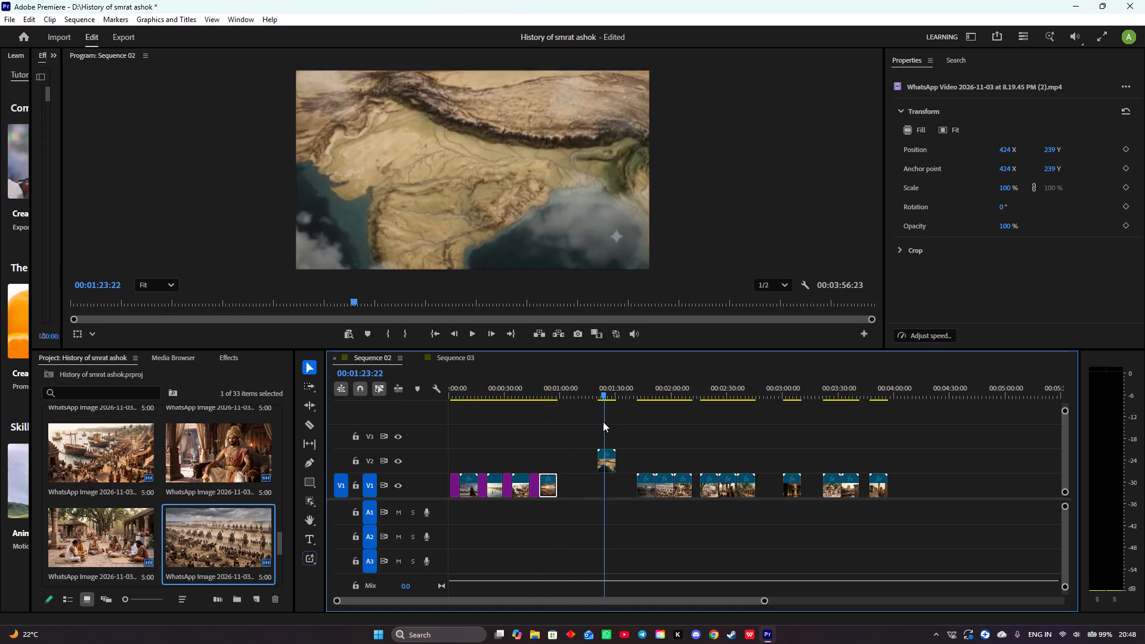
left_click_drag(603, 422, 577, 425)
scroll(187, 524, "down", 2)
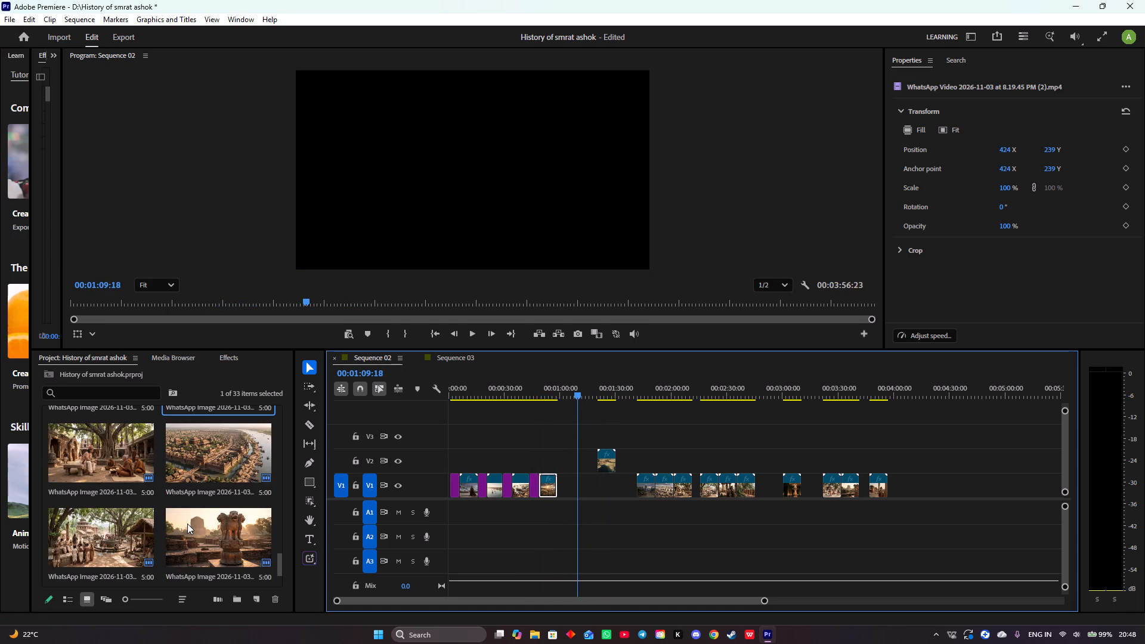
scroll(187, 524, "down", 1)
scroll(187, 524, "up", 3)
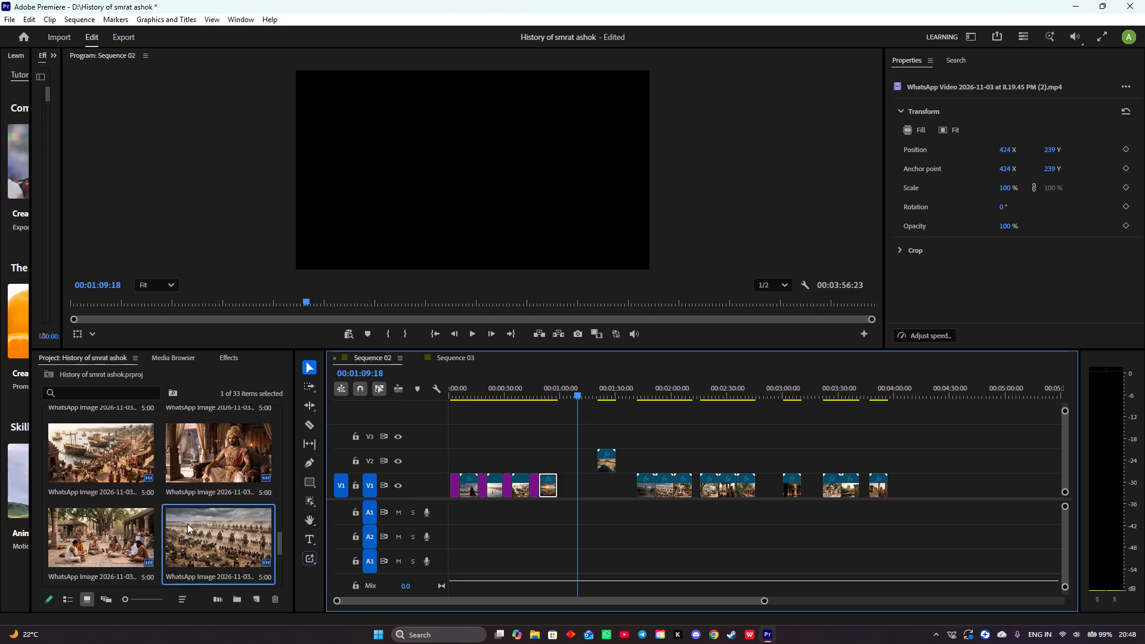
scroll(187, 524, "down", 5)
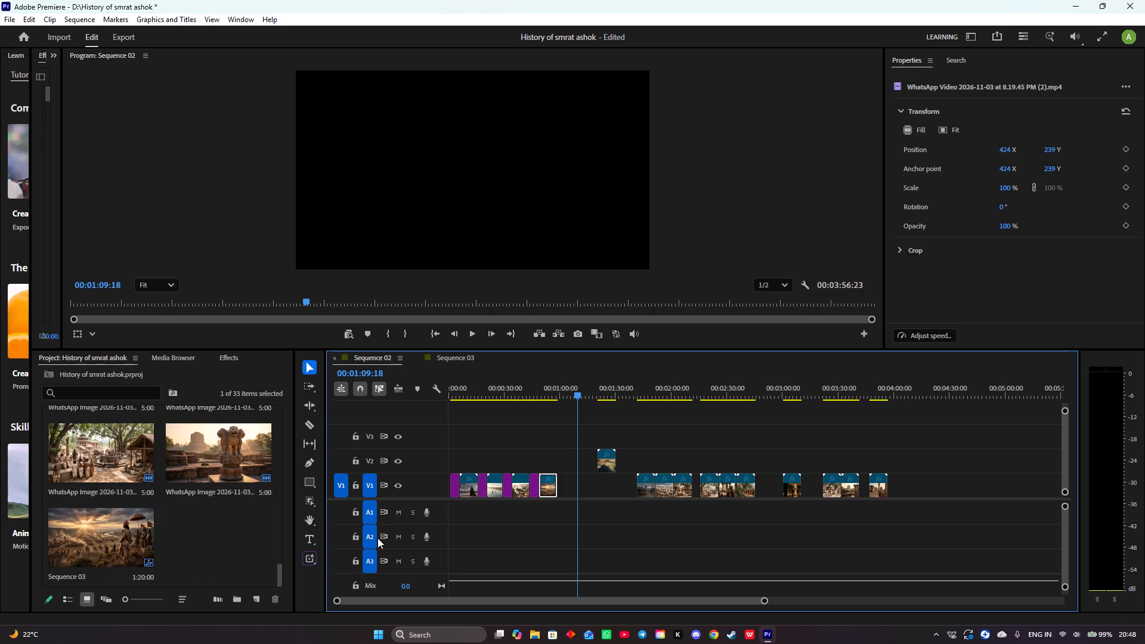
left_click_drag(575, 396, 552, 391)
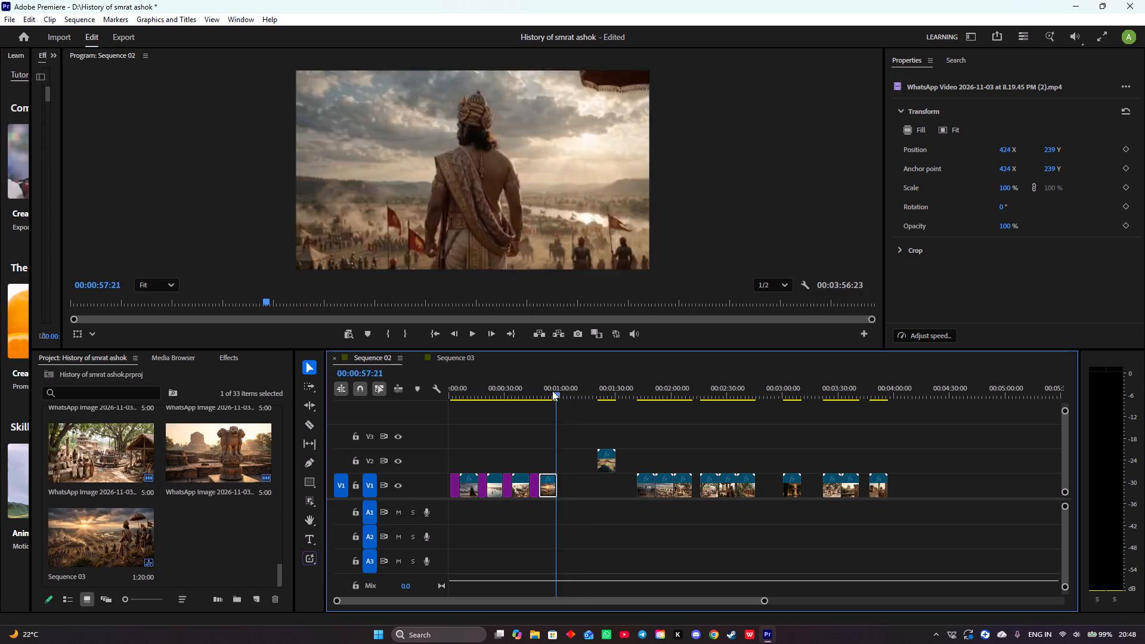
left_click_drag(552, 391, 534, 385)
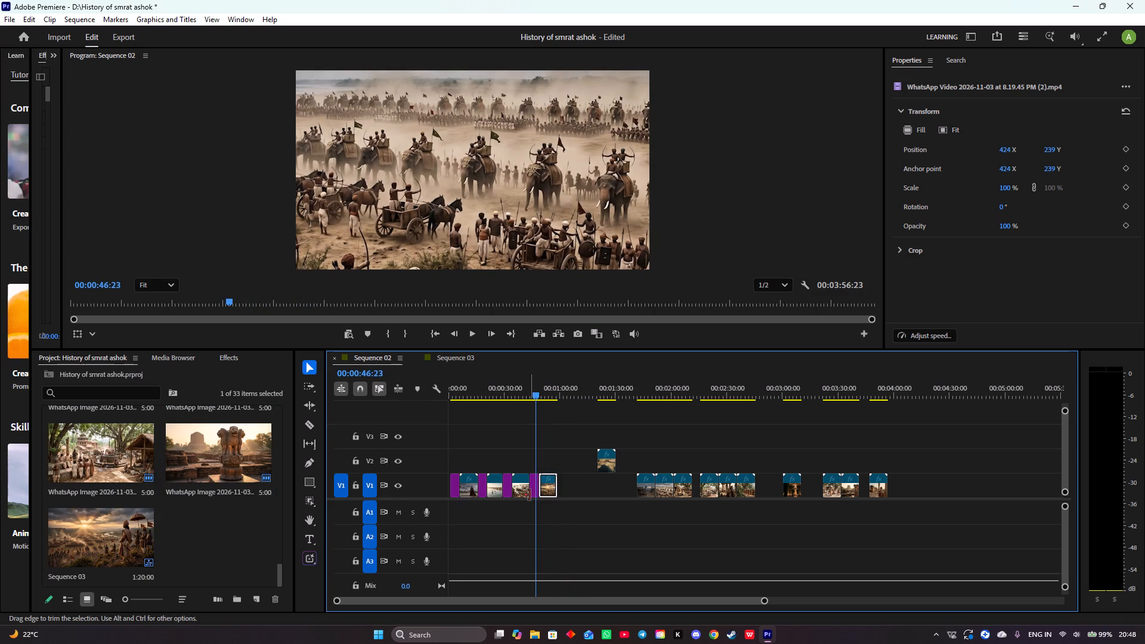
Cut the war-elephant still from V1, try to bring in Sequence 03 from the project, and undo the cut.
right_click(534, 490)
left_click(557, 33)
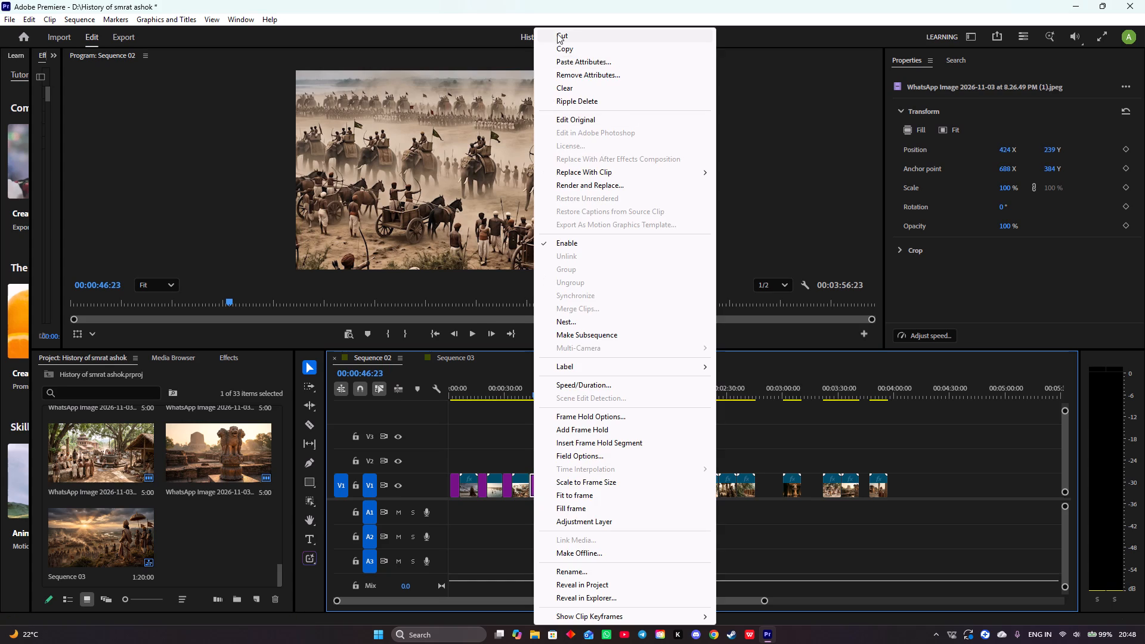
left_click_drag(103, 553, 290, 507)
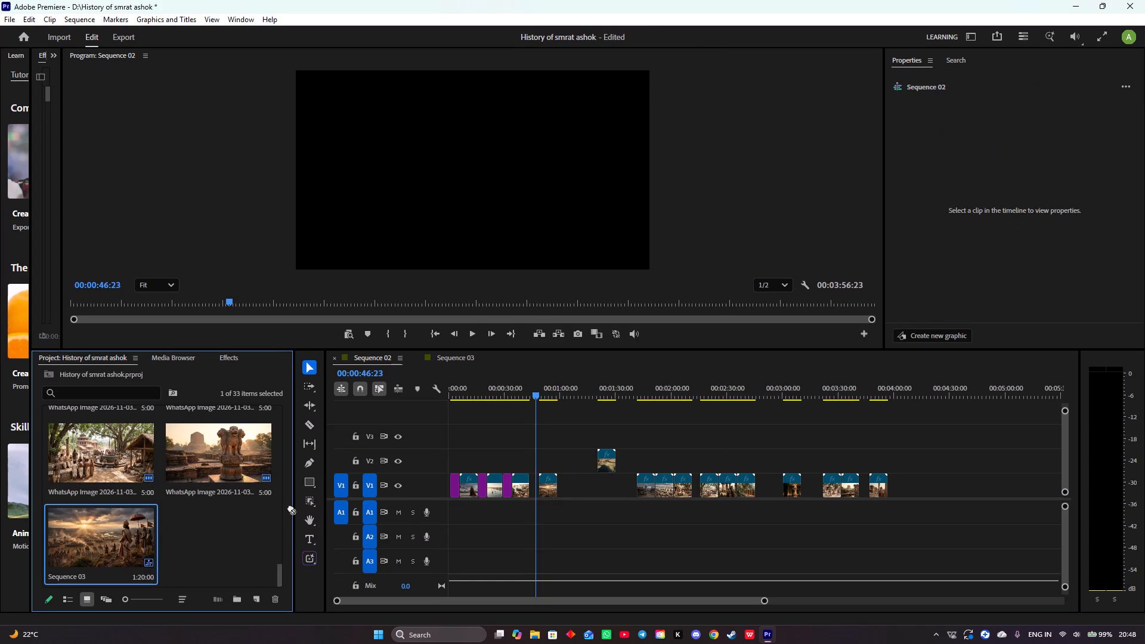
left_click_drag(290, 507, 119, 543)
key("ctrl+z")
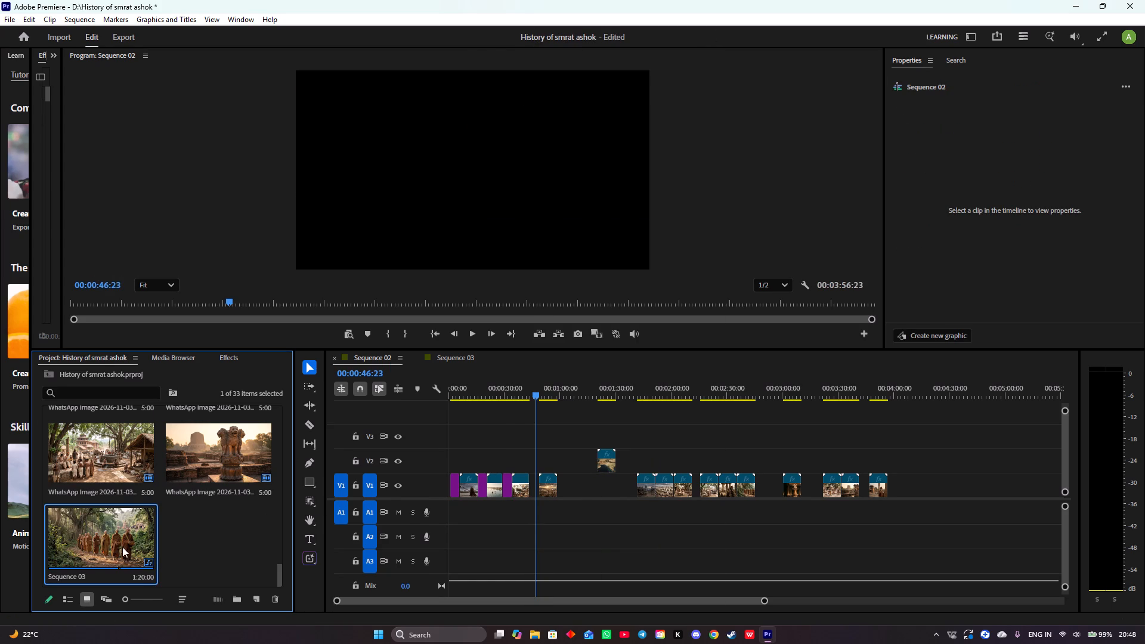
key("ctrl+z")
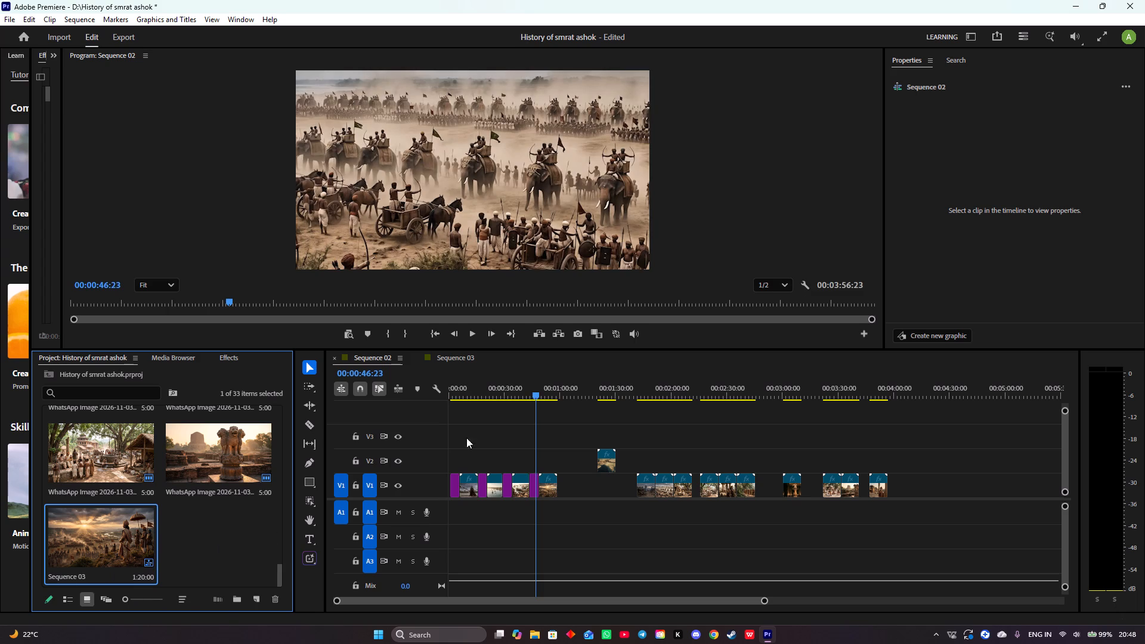
Place the map still on V1 directly after the king clip and move the Kalinga map clip down from V2 against it at about 00:01:04.
left_click_drag(536, 396, 544, 397)
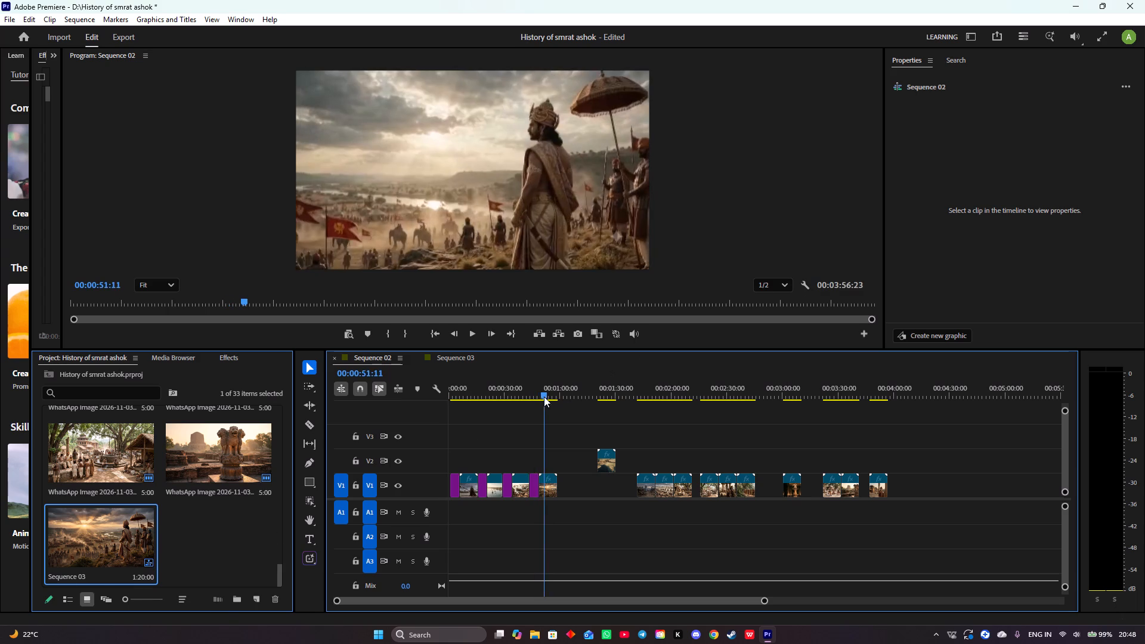
left_click_drag(544, 397, 570, 413)
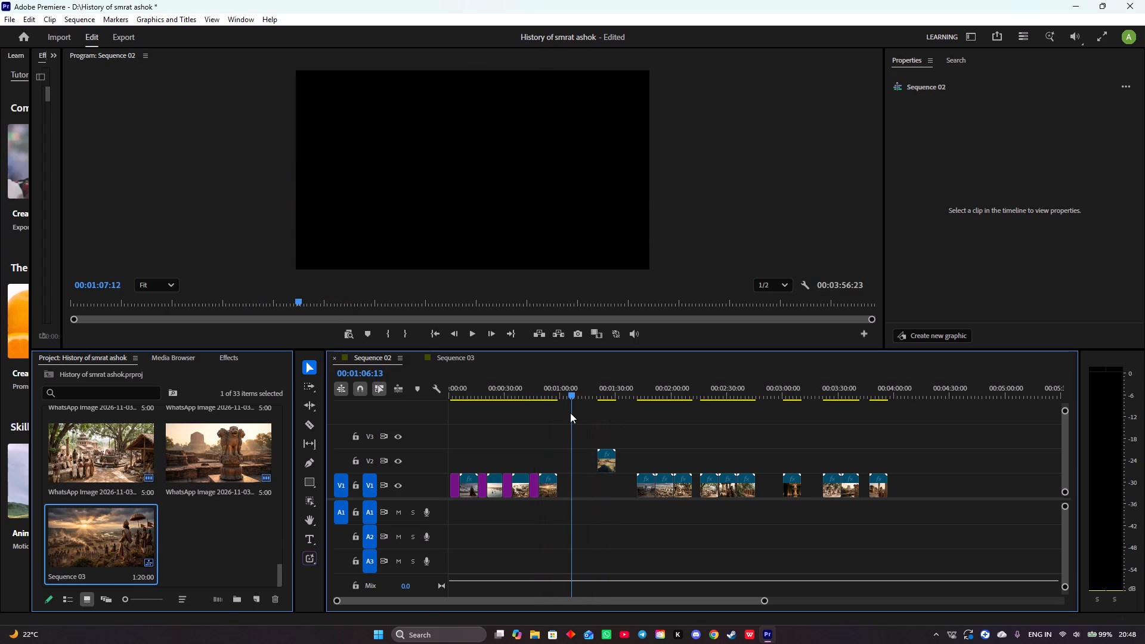
left_click_drag(570, 413, 550, 409)
scroll(239, 501, "up", 5)
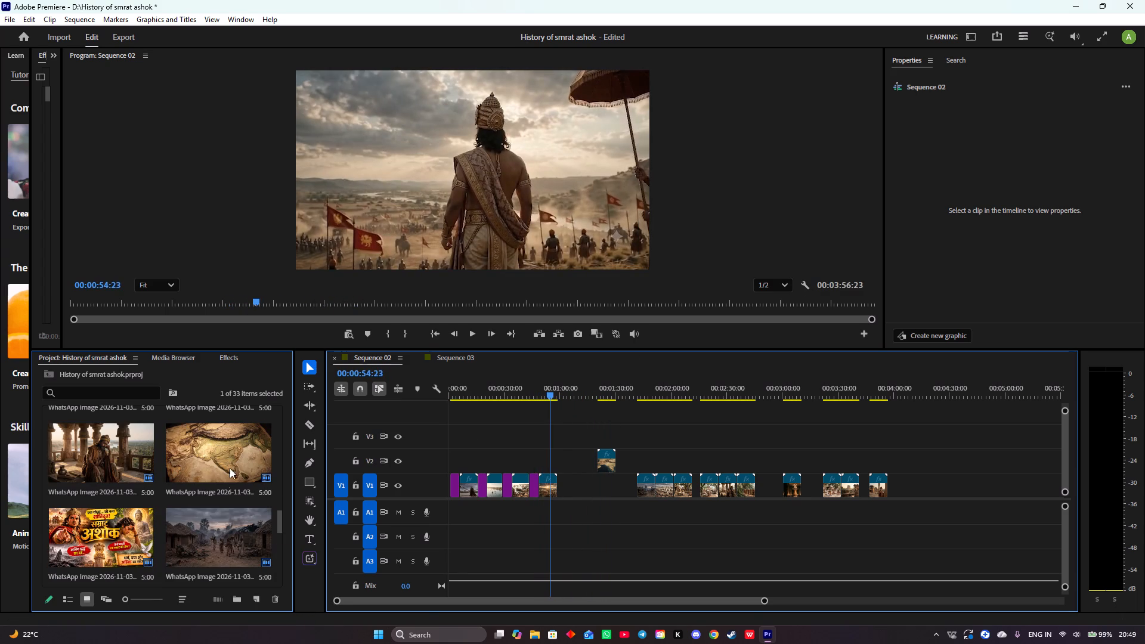
left_click(216, 456)
left_click_drag(216, 456, 564, 488)
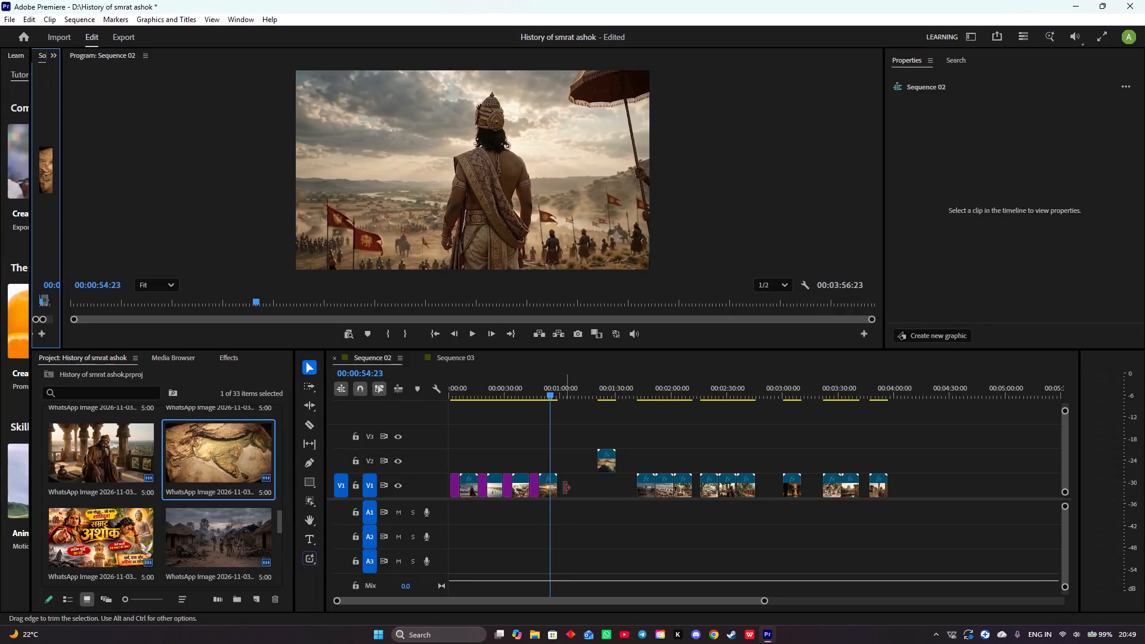
left_click_drag(564, 488, 561, 487)
left_click_drag(243, 450, 424, 473)
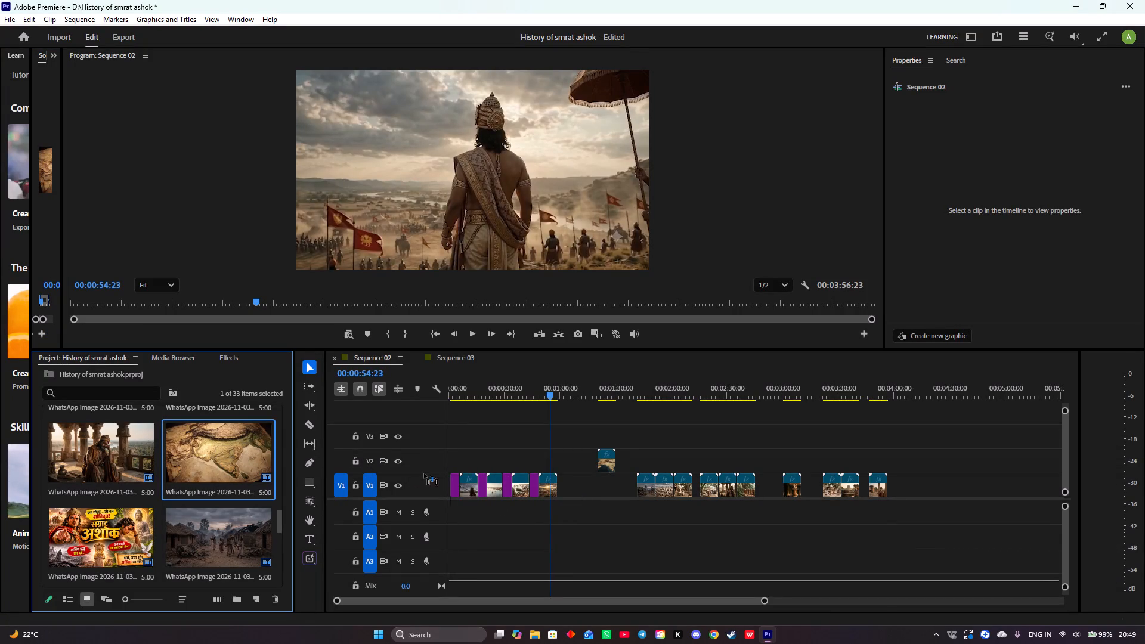
left_click_drag(424, 473, 562, 485)
left_click(606, 453)
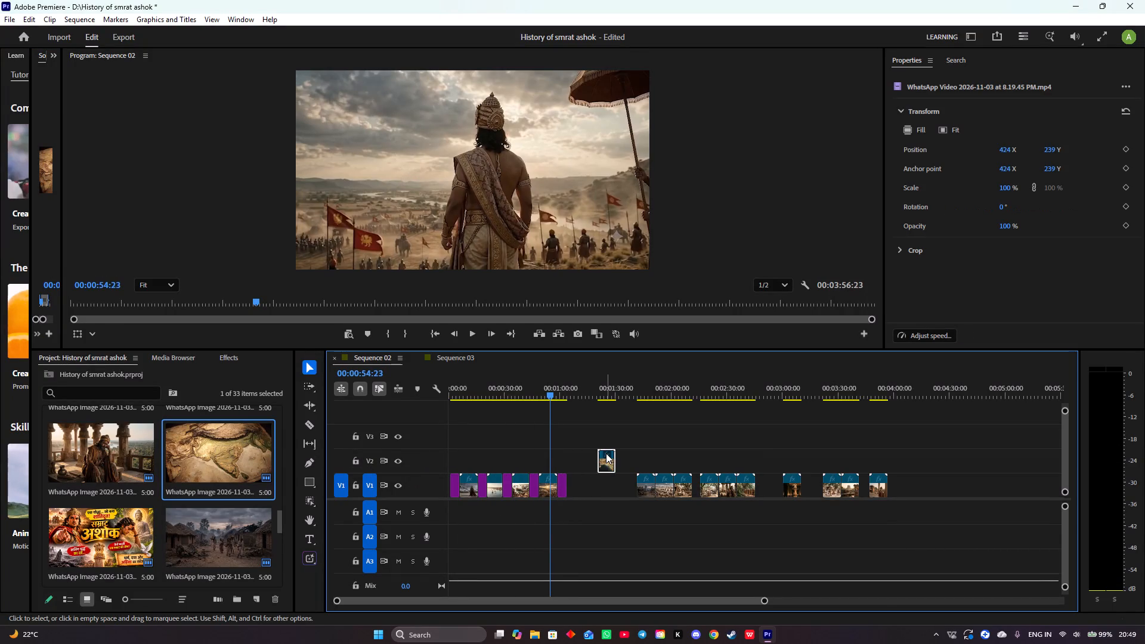
left_click_drag(606, 460, 575, 483)
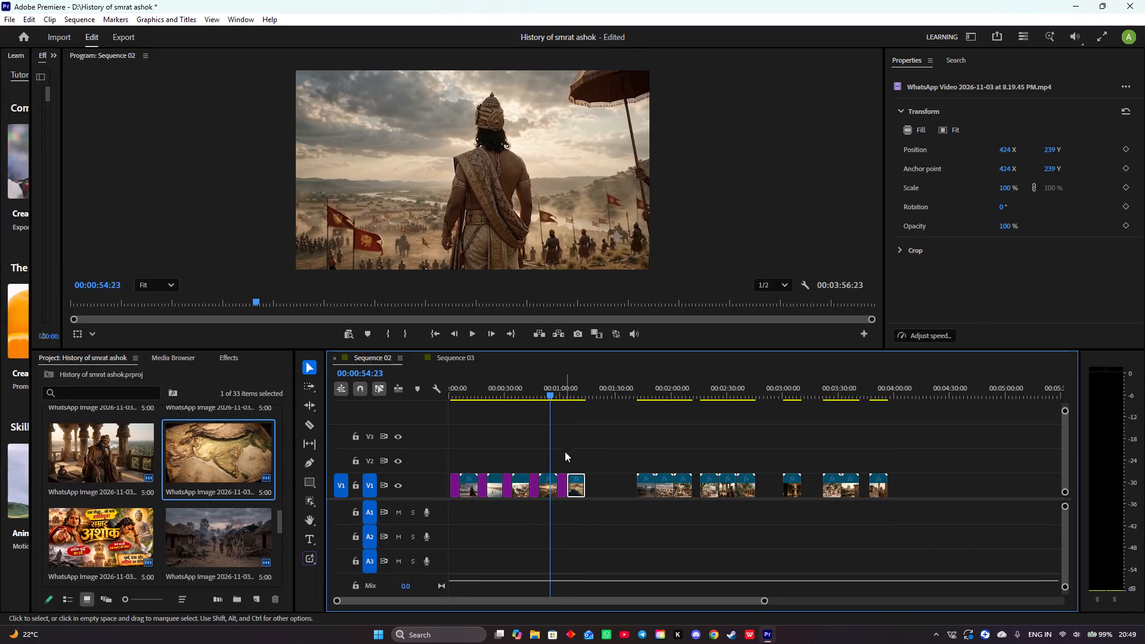
Place the ruined-village still on V1 directly after the map clip and butt the ruined-village video clip against it.
left_click_drag(547, 397, 568, 403)
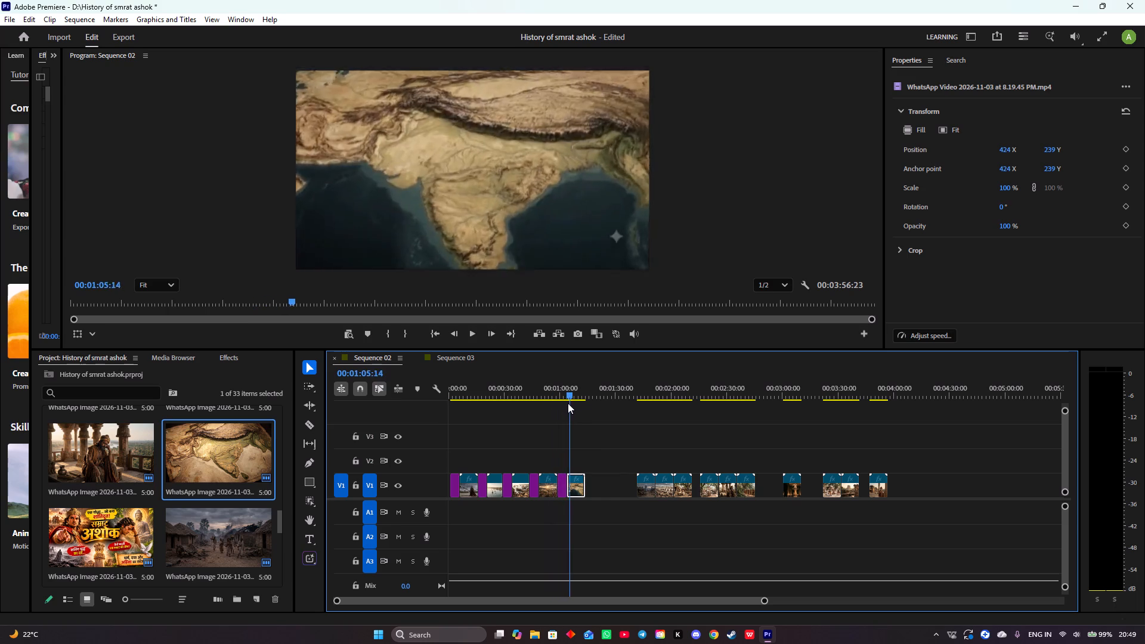
left_click_drag(568, 403, 639, 429)
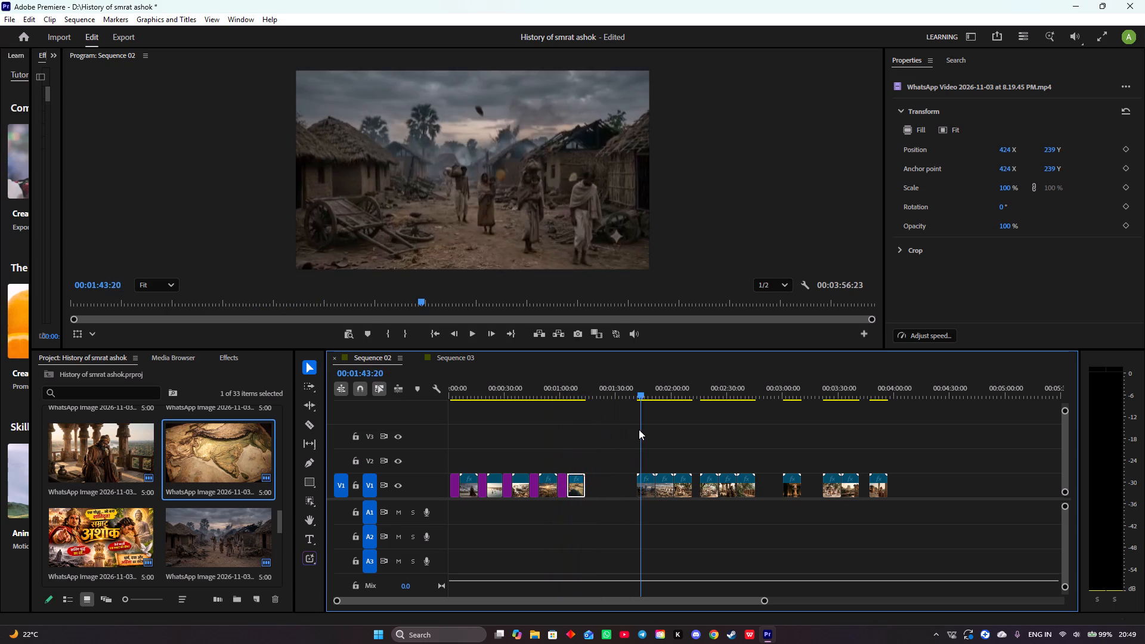
left_click_drag(639, 429, 574, 429)
left_click(233, 538)
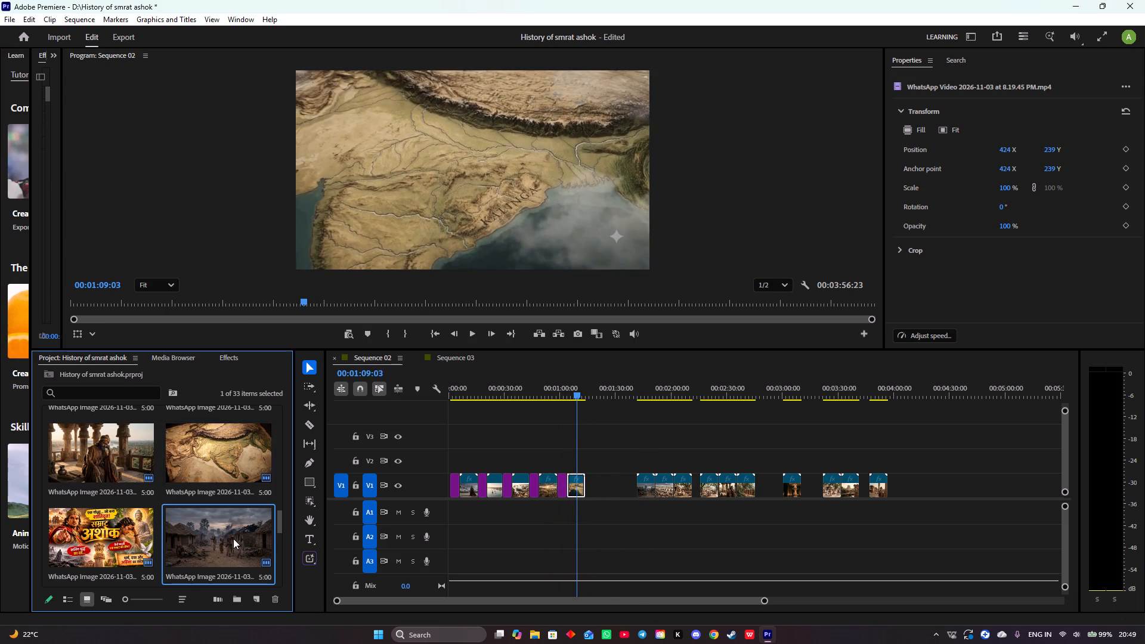
left_click_drag(233, 538, 608, 492)
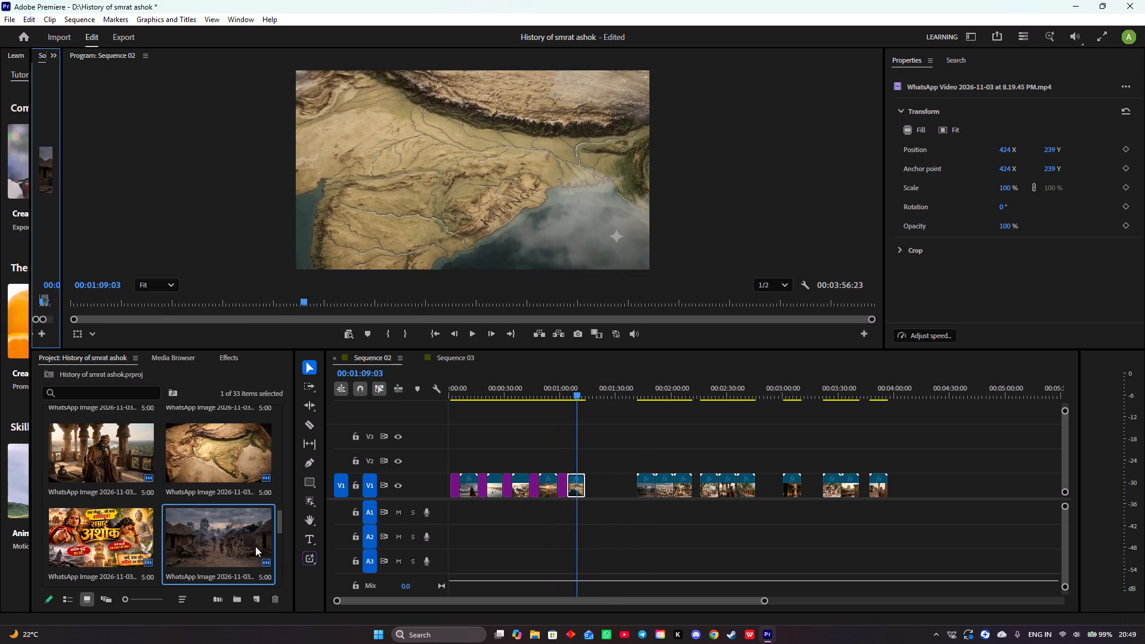
left_click_drag(253, 546, 587, 496)
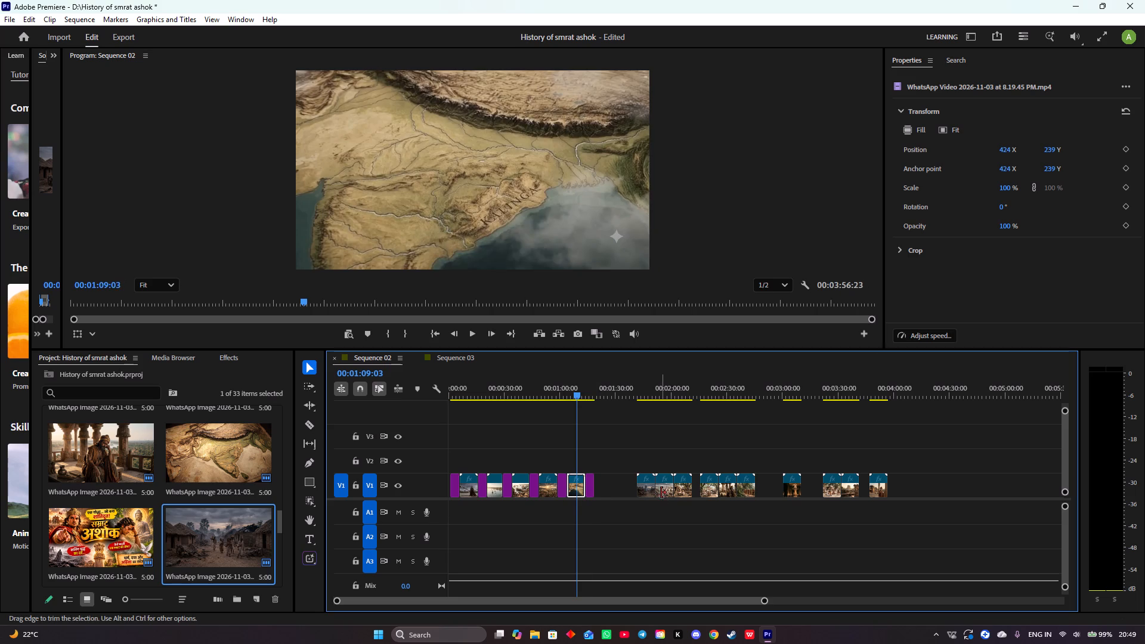
left_click_drag(650, 490, 608, 488)
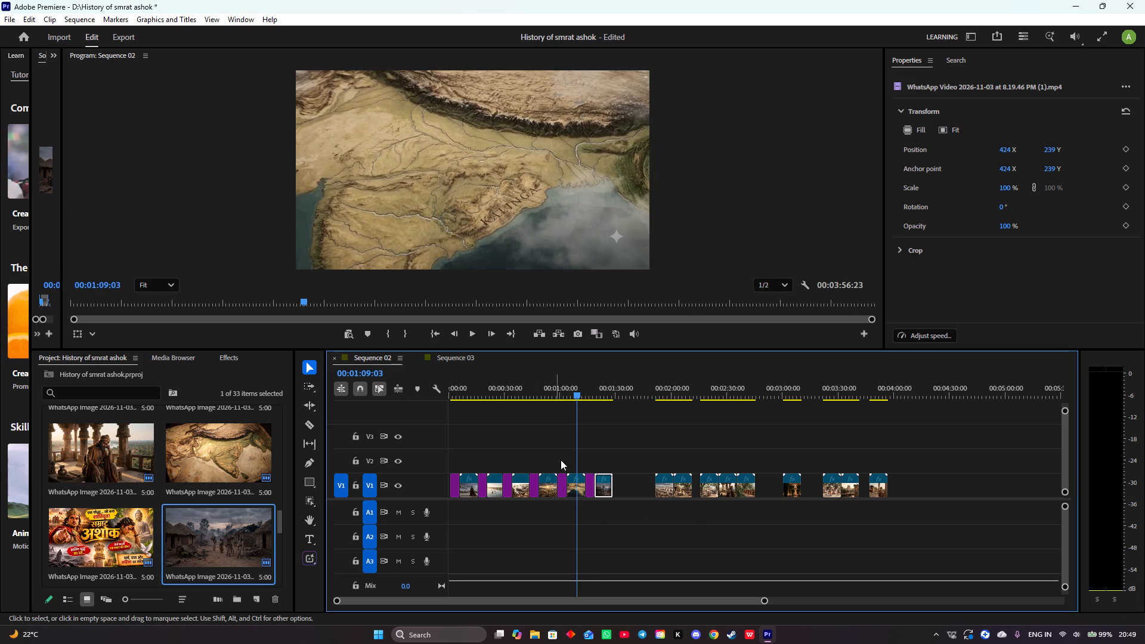
Place the battlefield army still on V1 after the ruined-village clip and butt the army clip against it at about 00:01:33.
left_click_drag(575, 395, 657, 417)
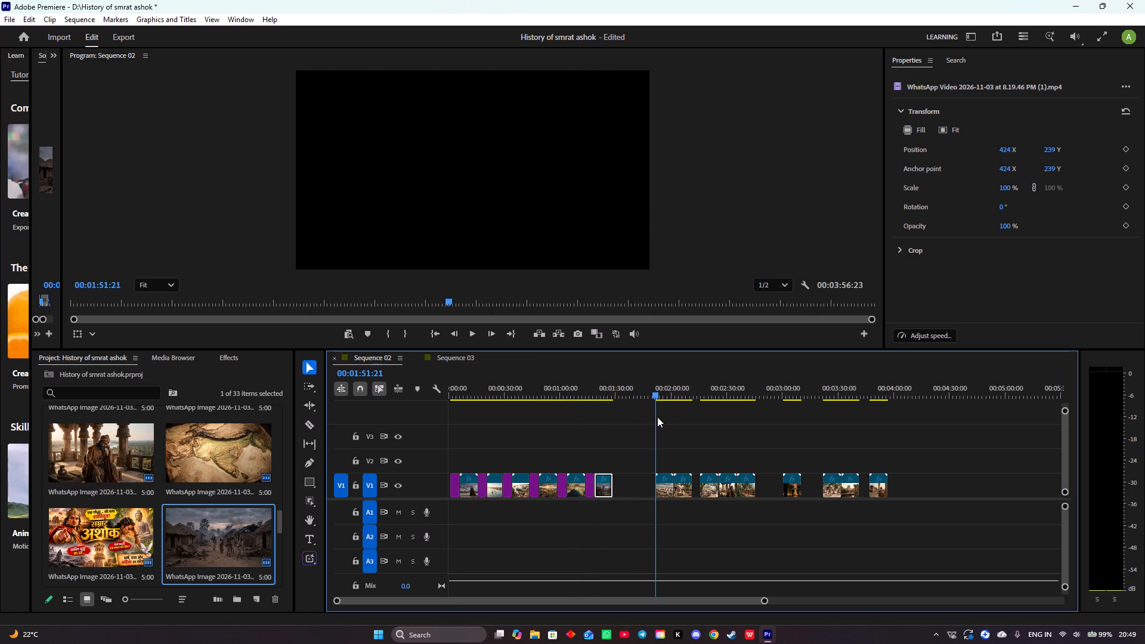
left_click_drag(657, 417, 660, 417)
scroll(162, 544, "down", 2)
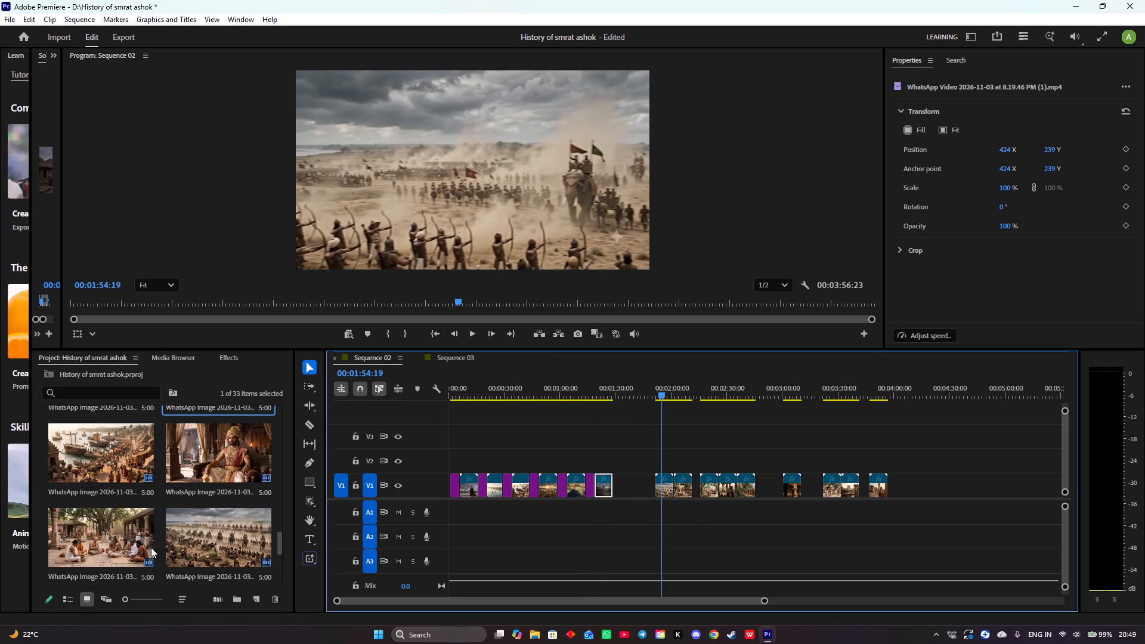
left_click_drag(182, 548, 273, 542)
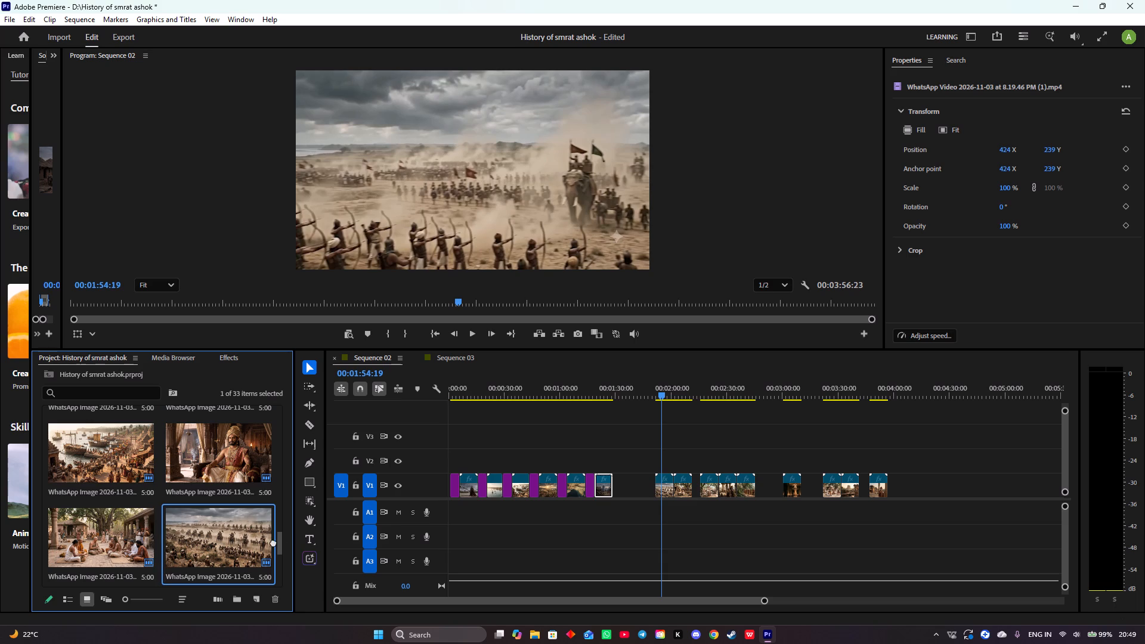
left_click_drag(273, 542, 616, 491)
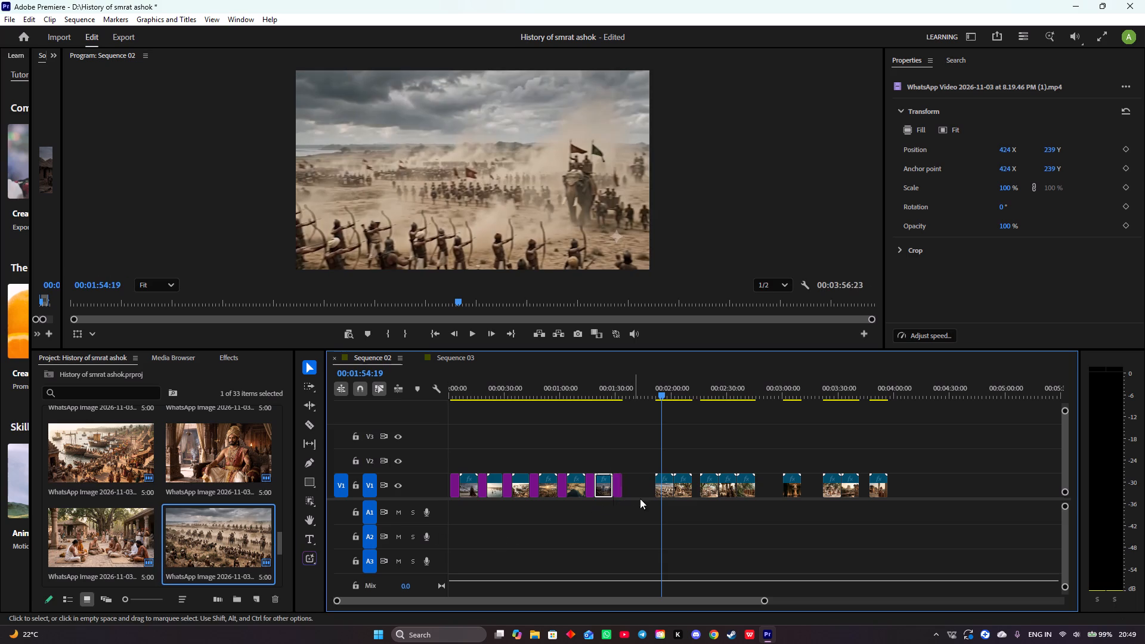
left_click_drag(663, 491, 636, 490)
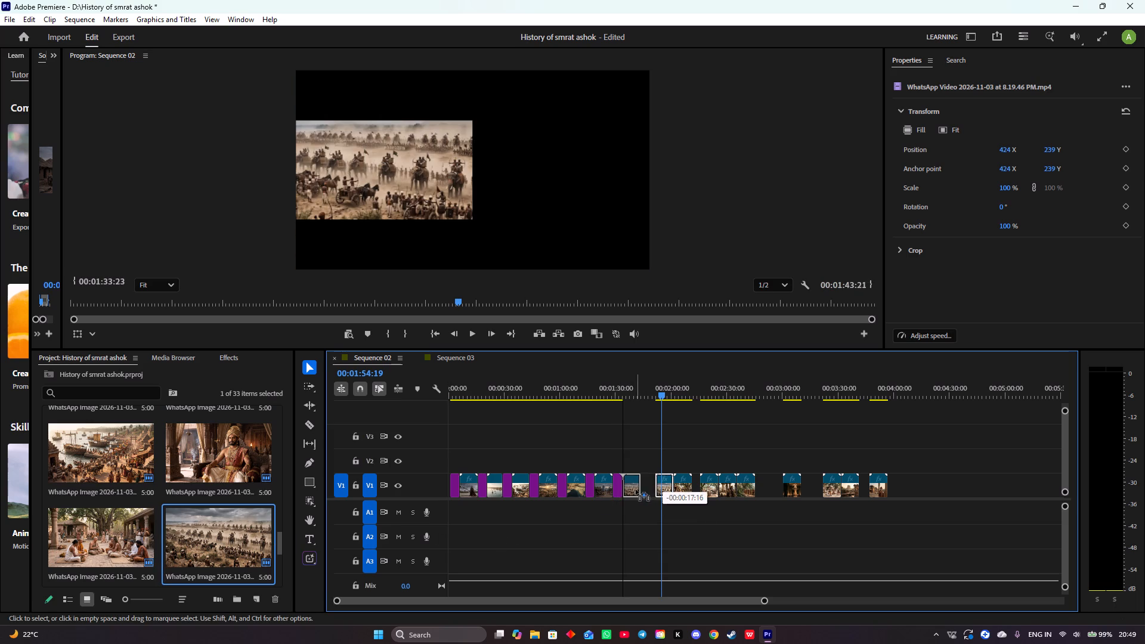
left_click_drag(636, 490, 630, 490)
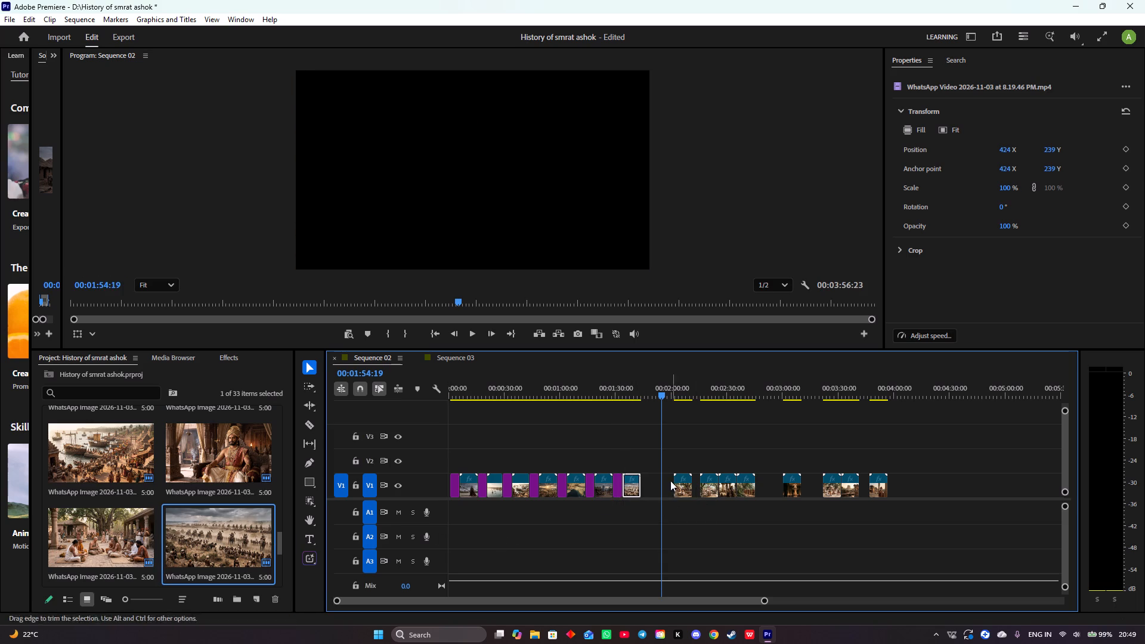
Place the still of people seated under the tree after the army clip on V1 and butt the seated-king clip against it.
left_click_drag(660, 395, 679, 398)
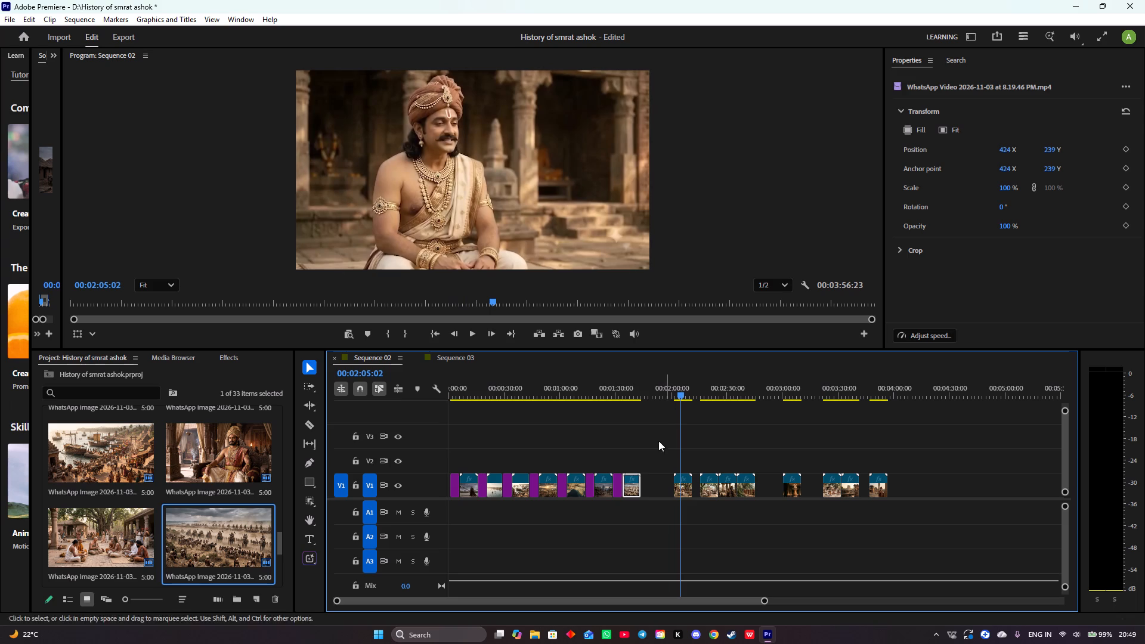
left_click_drag(97, 548, 646, 493)
left_click(689, 493)
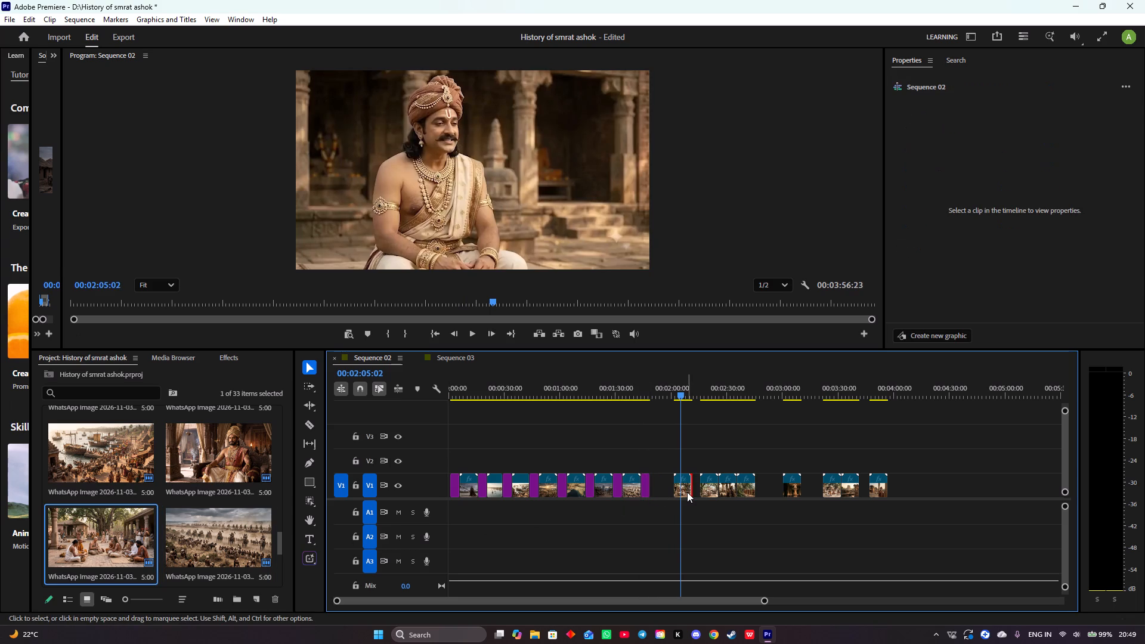
left_click_drag(687, 492, 662, 490)
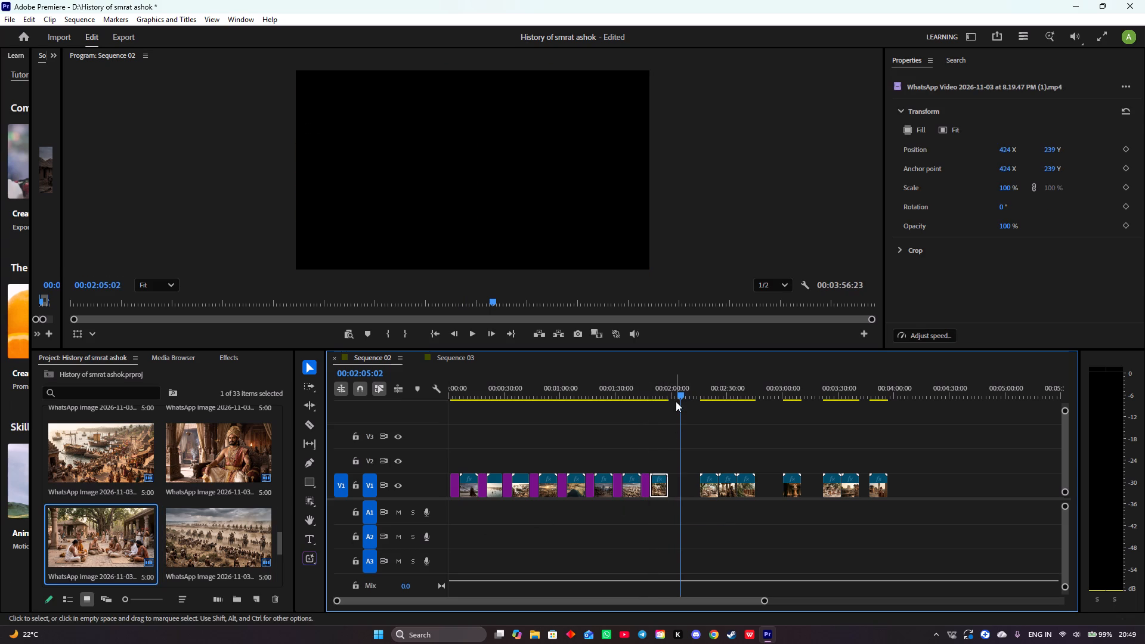
Place the village-square still on V1 after the seated-king clip and butt the village well clip against it at about 00:02:03.
left_click_drag(681, 395, 710, 405)
scroll(153, 494, "up", 1)
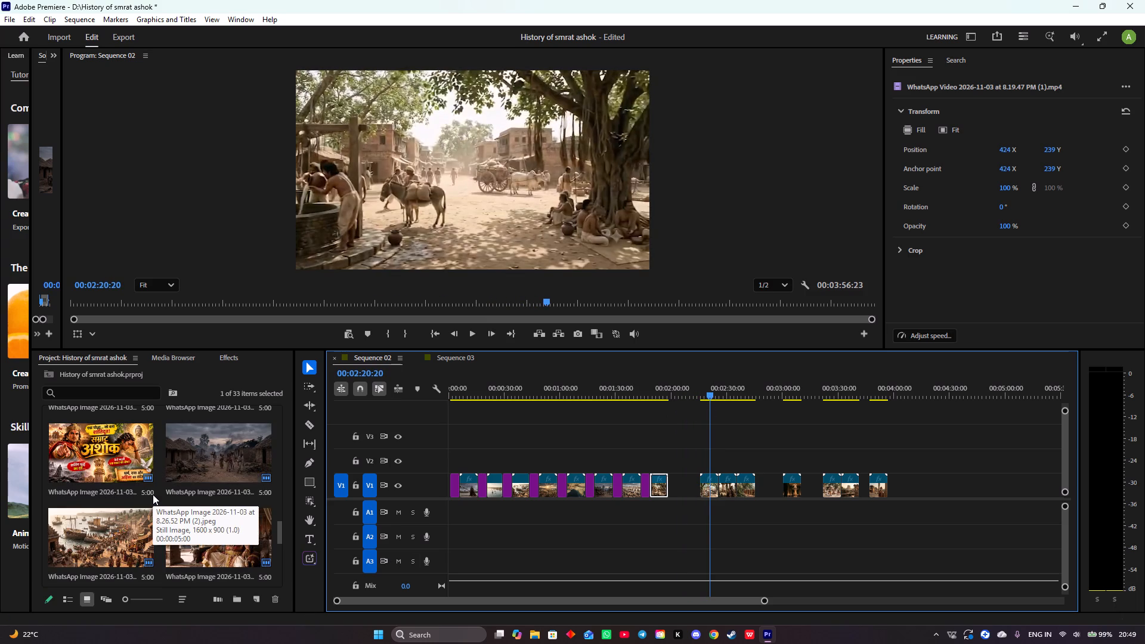
scroll(153, 494, "down", 3)
left_click(130, 534)
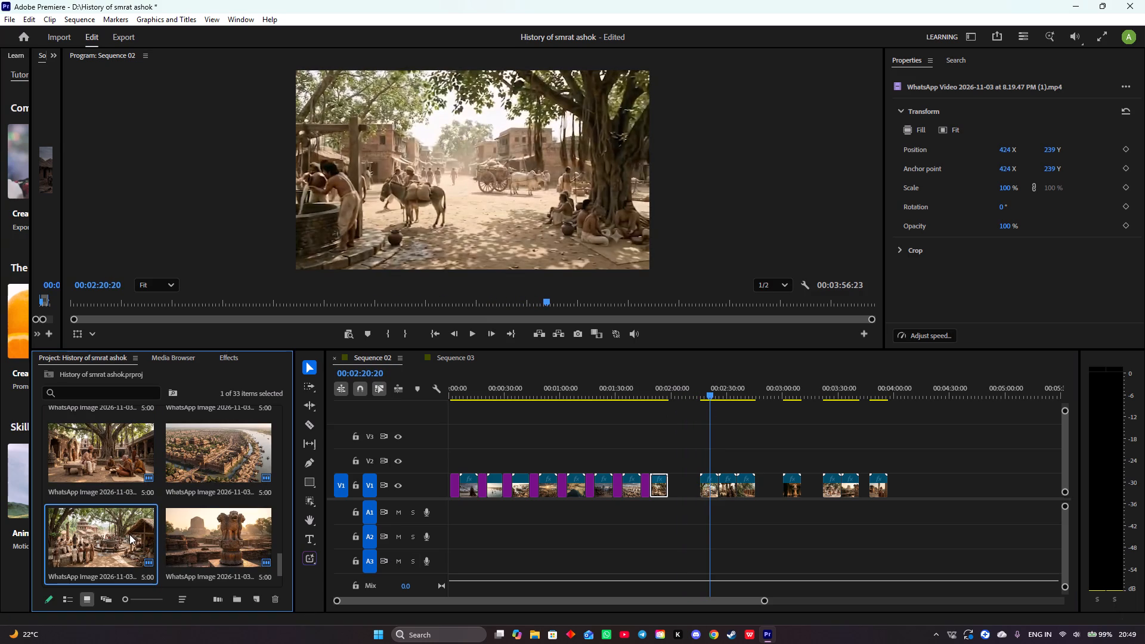
left_click_drag(129, 534, 679, 488)
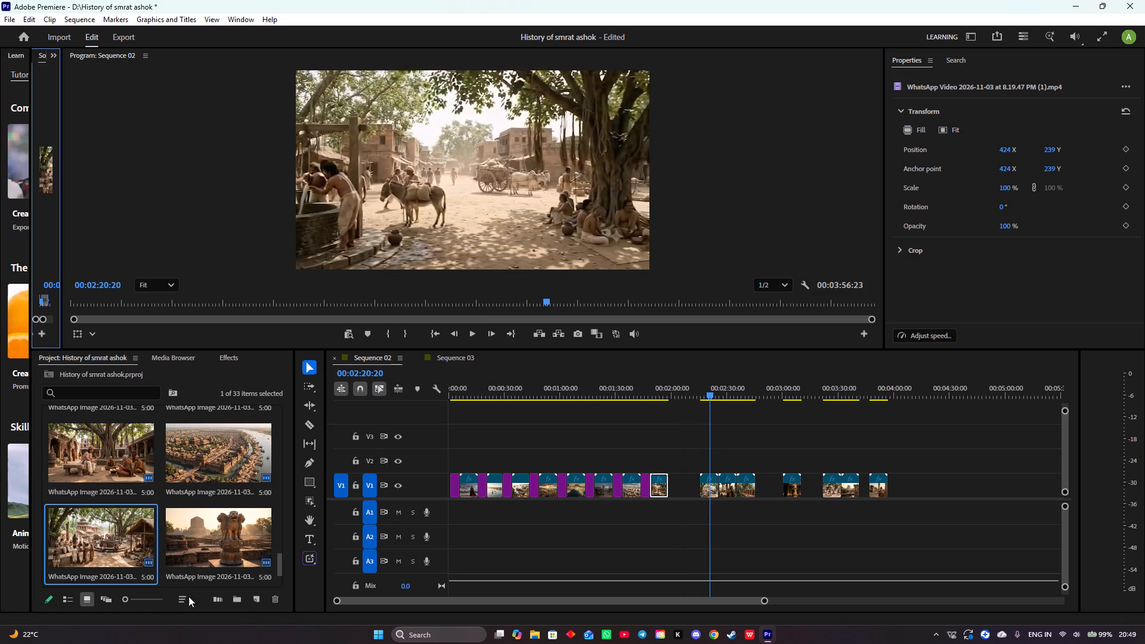
left_click_drag(102, 531, 669, 477)
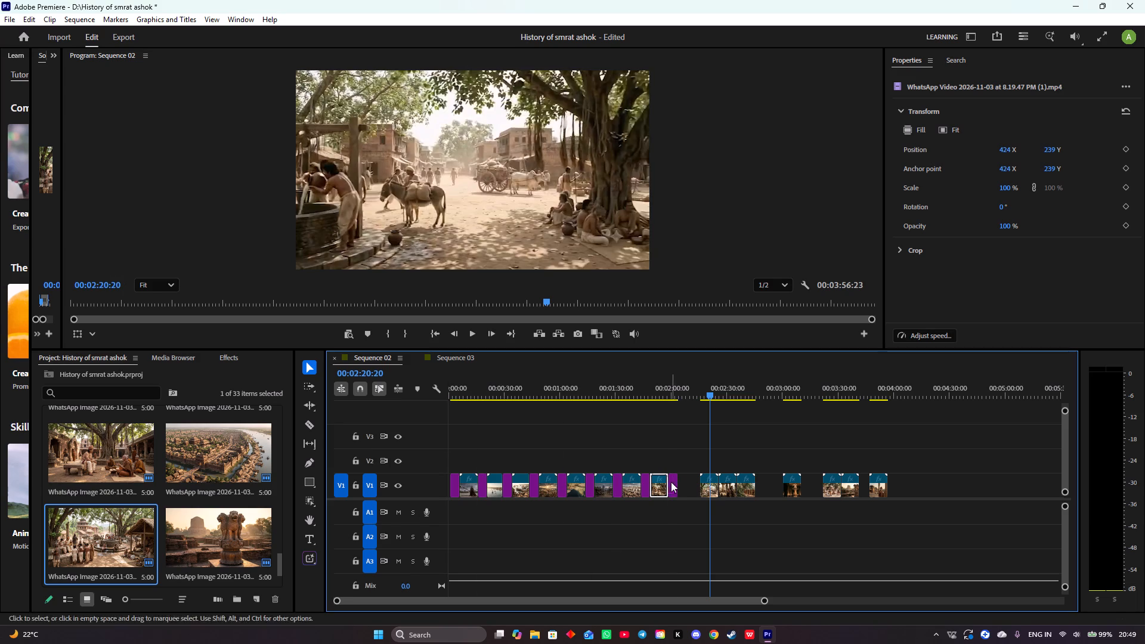
left_click_drag(709, 491, 690, 493)
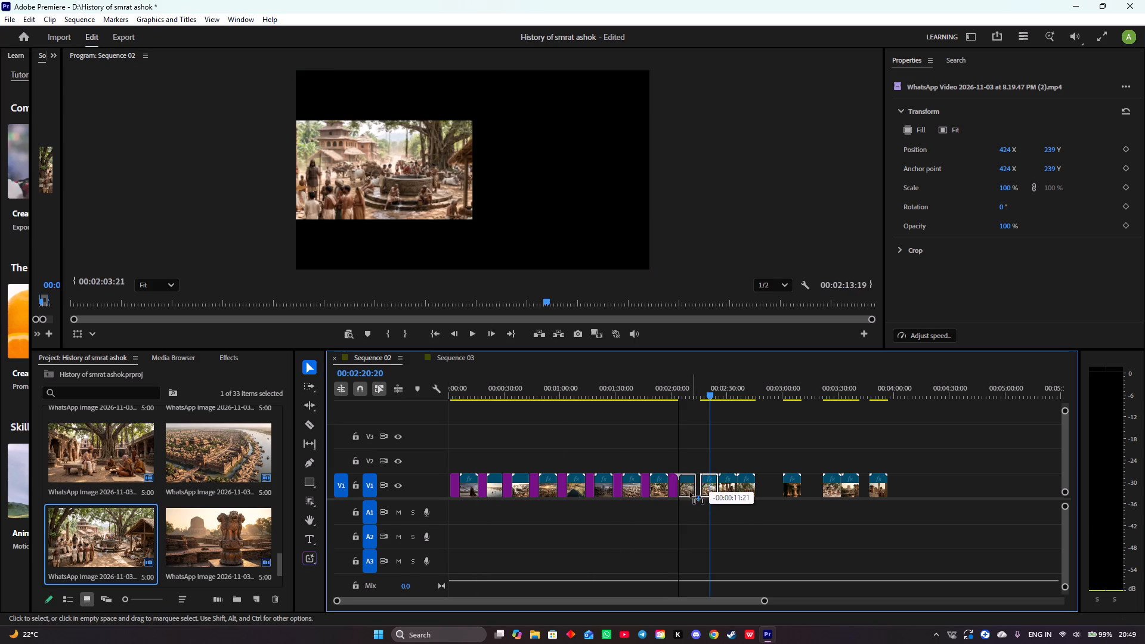
left_click_drag(690, 493, 683, 492)
Place the still of the pensive king on the pillared balcony on V1 directly after the village well clip, at about 00:02:13.
left_click_drag(707, 396, 711, 397)
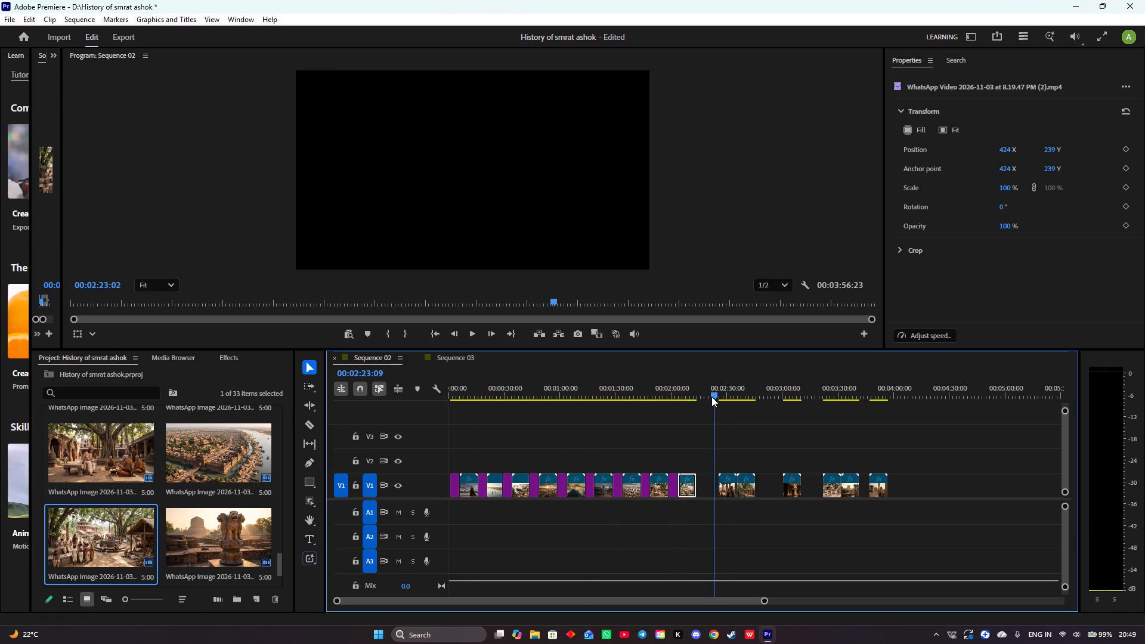
left_click_drag(711, 397, 722, 401)
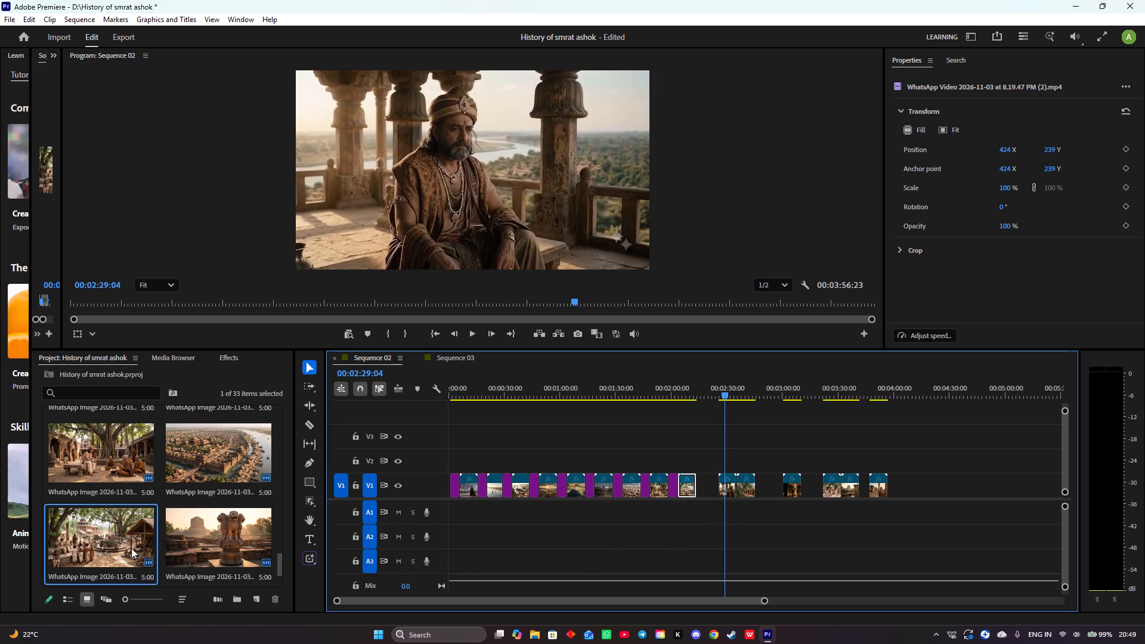
scroll(132, 547, "up", 4)
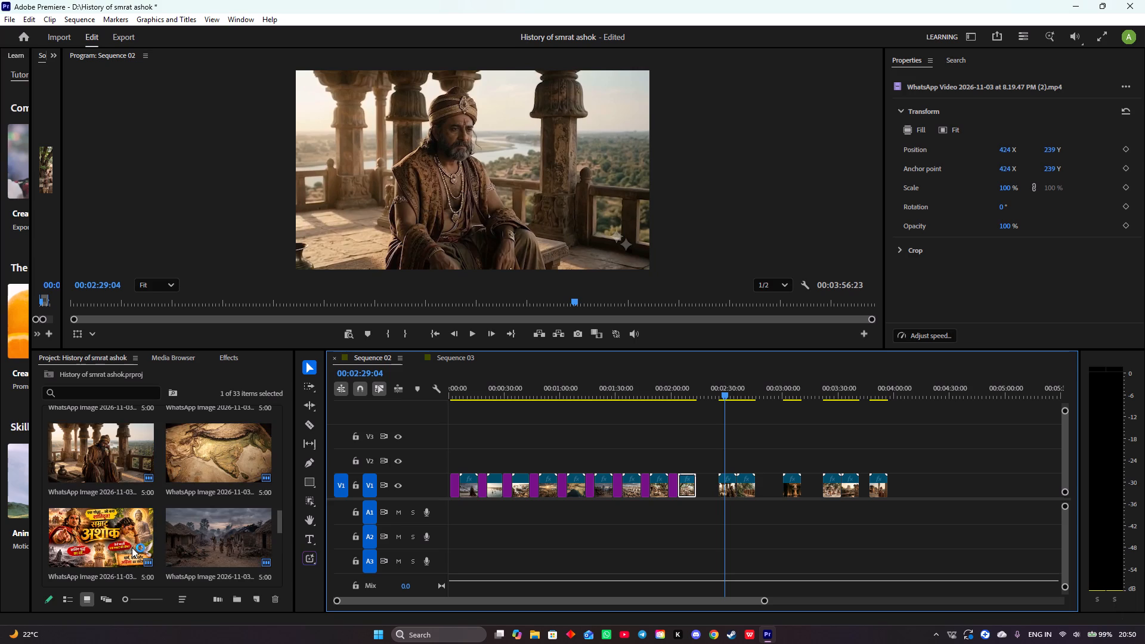
left_click(99, 466)
left_click_drag(99, 466, 557, 469)
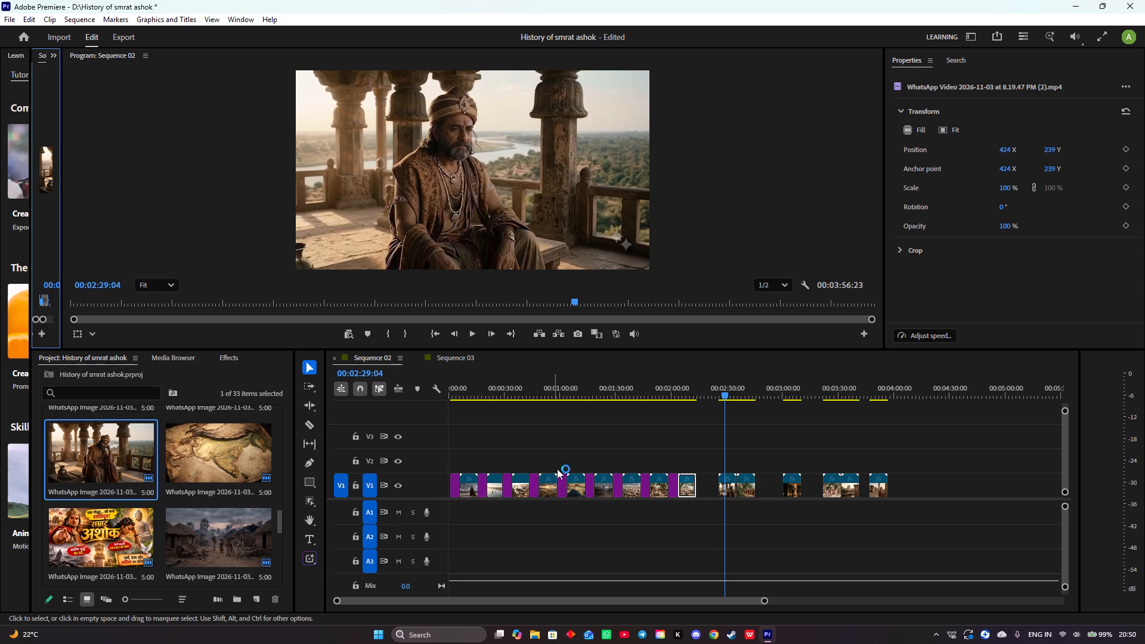
left_click_drag(557, 469, 707, 488)
scroll(166, 507, "up", 1)
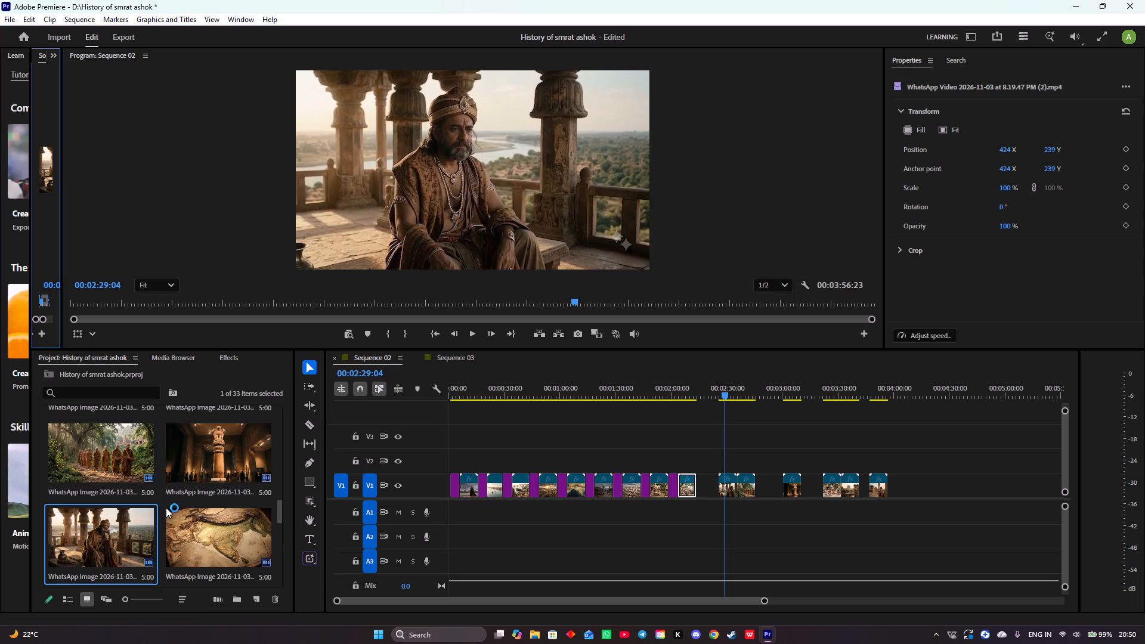
left_click_drag(113, 537, 704, 487)
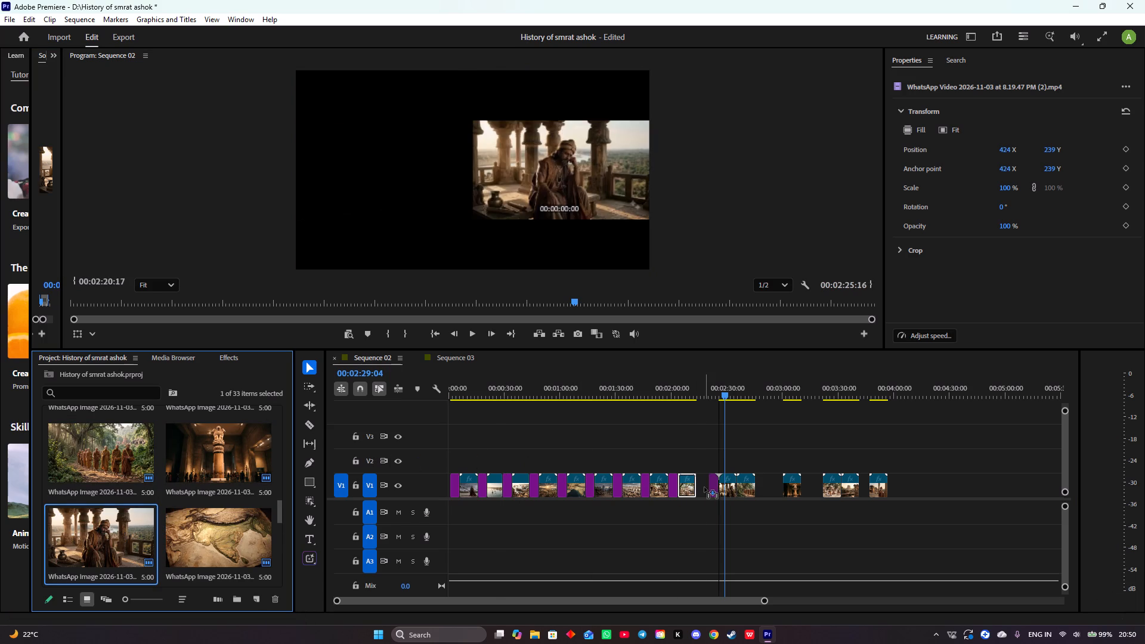
left_click_drag(704, 487, 697, 490)
Replace the pensive-king still after the village well clip with the still of the king by the courtyard pillar, and butt the balcony king clip against it.
scroll(130, 513, "up", 1)
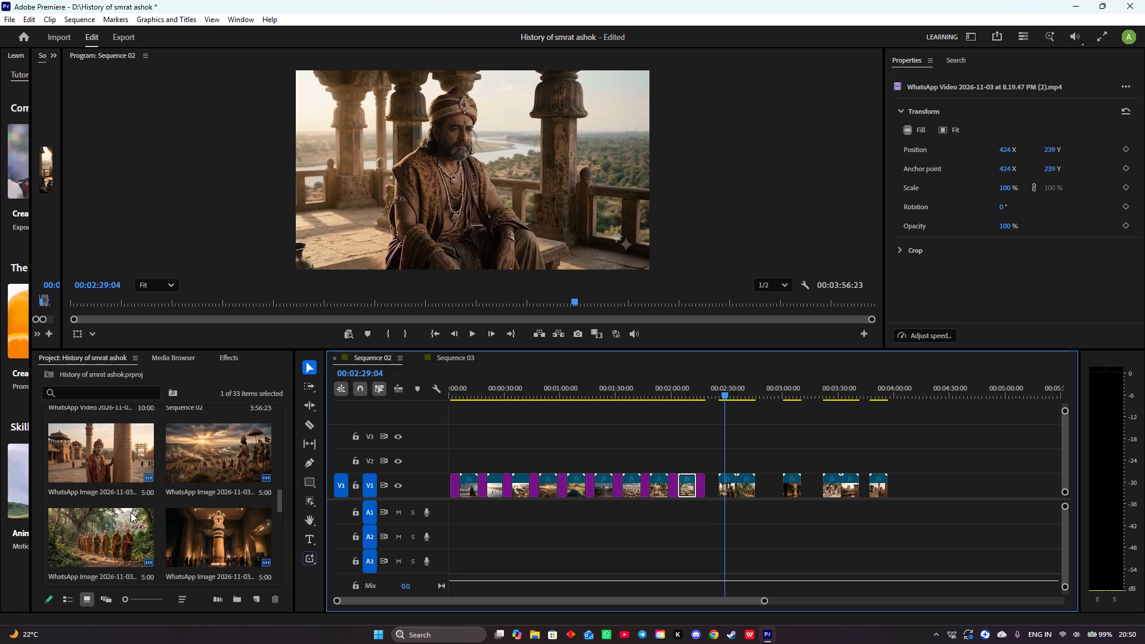
scroll(131, 512, "up", 1)
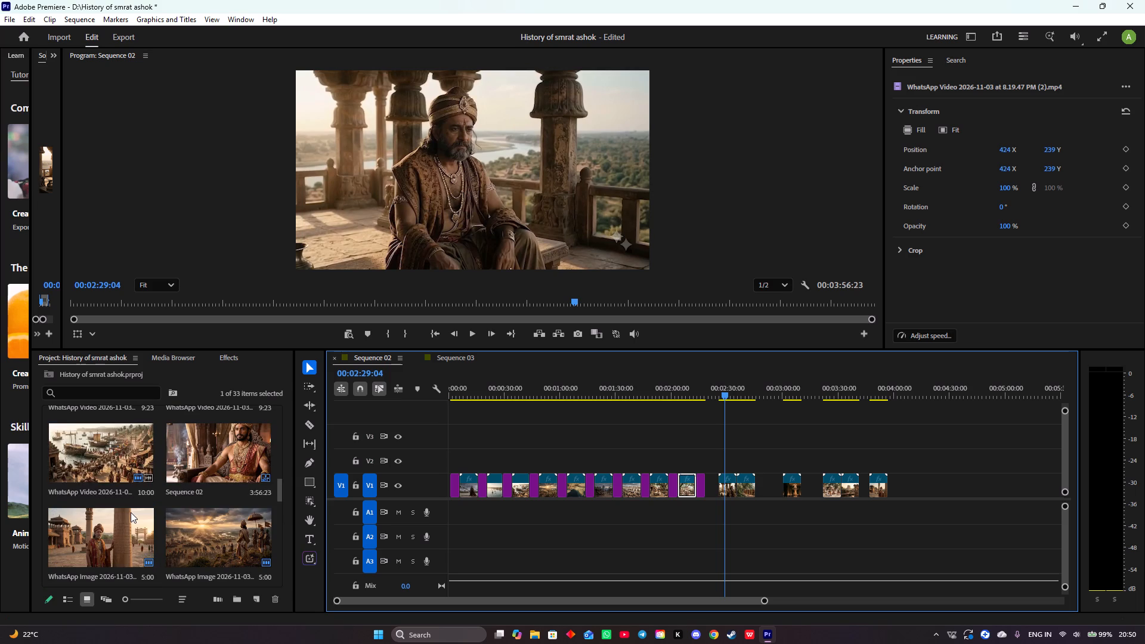
scroll(131, 513, "down", 1)
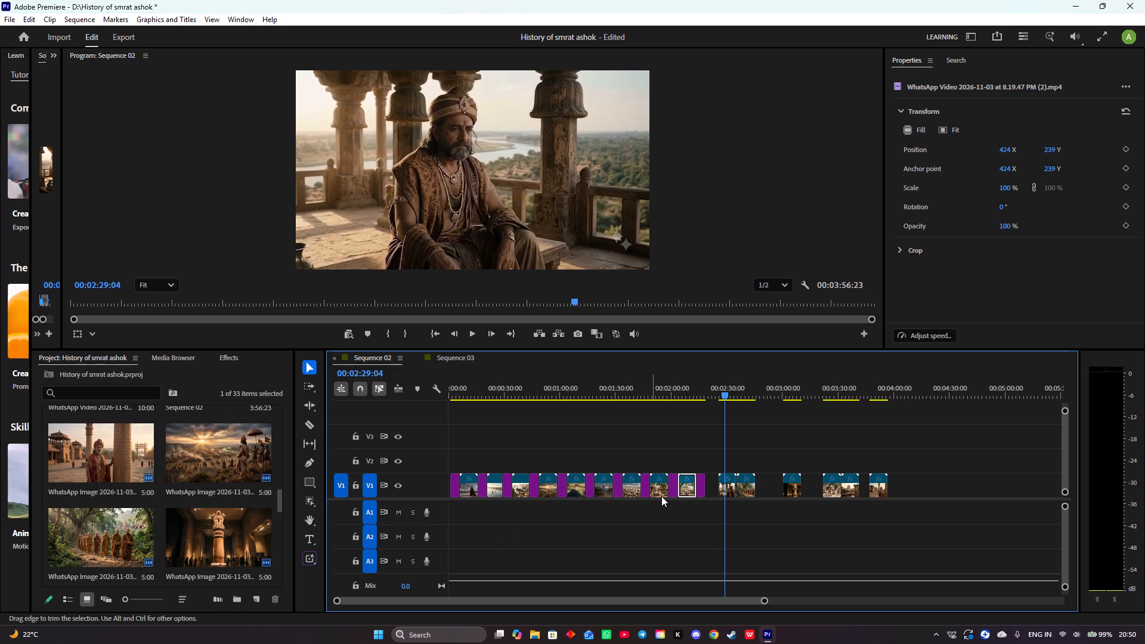
key("ctrl+z")
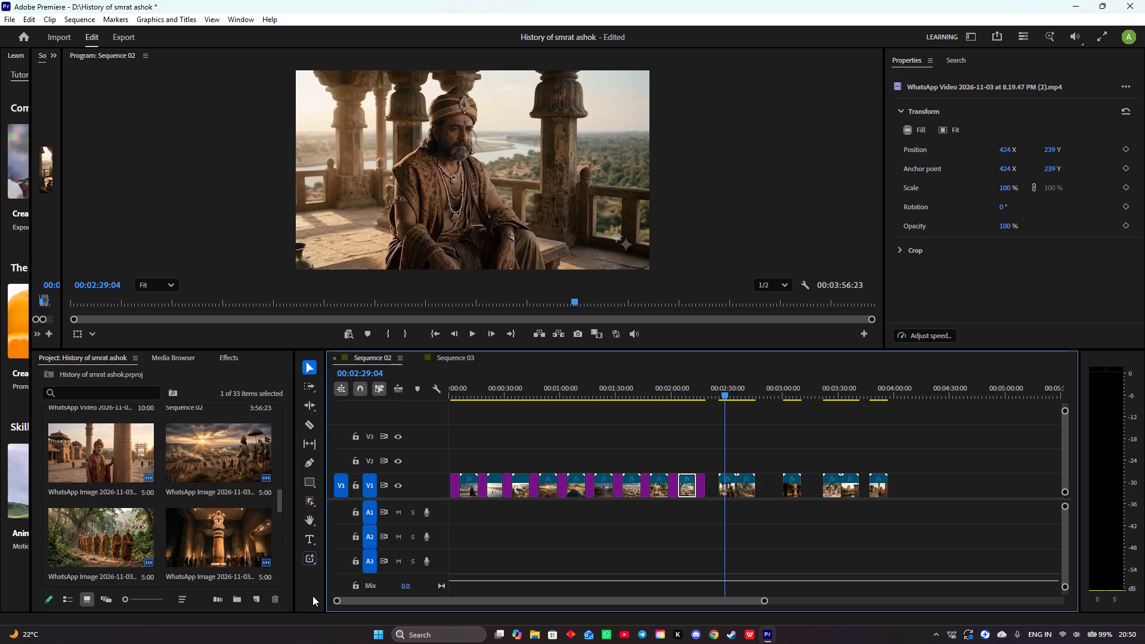
left_click(100, 466)
left_click_drag(100, 466, 571, 478)
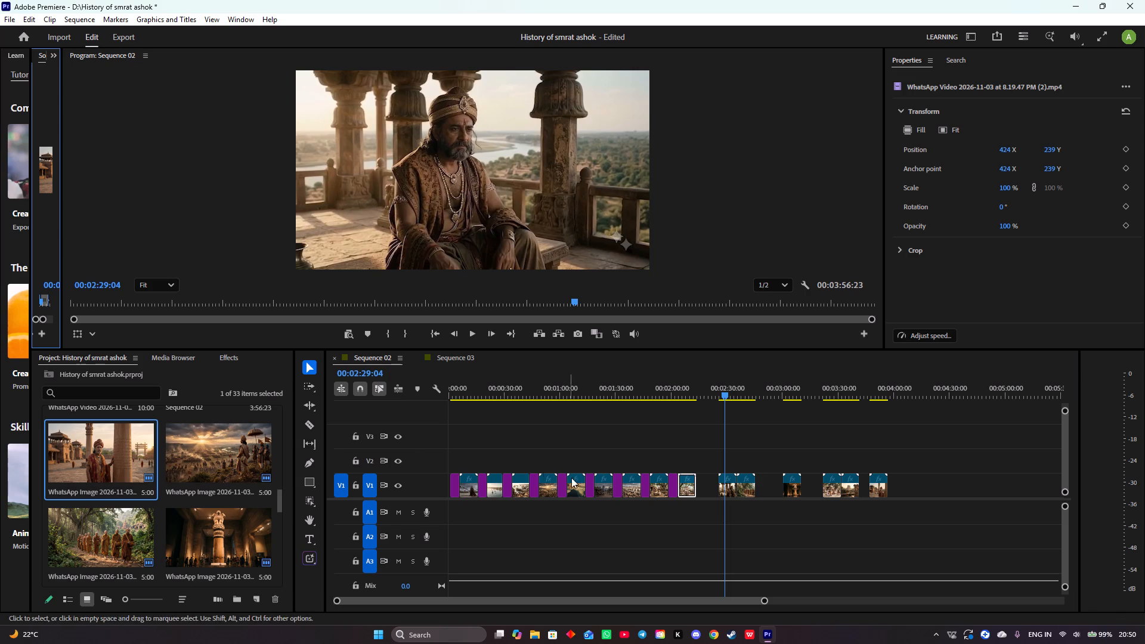
left_click_drag(571, 478, 710, 490)
left_click_drag(85, 444, 132, 435)
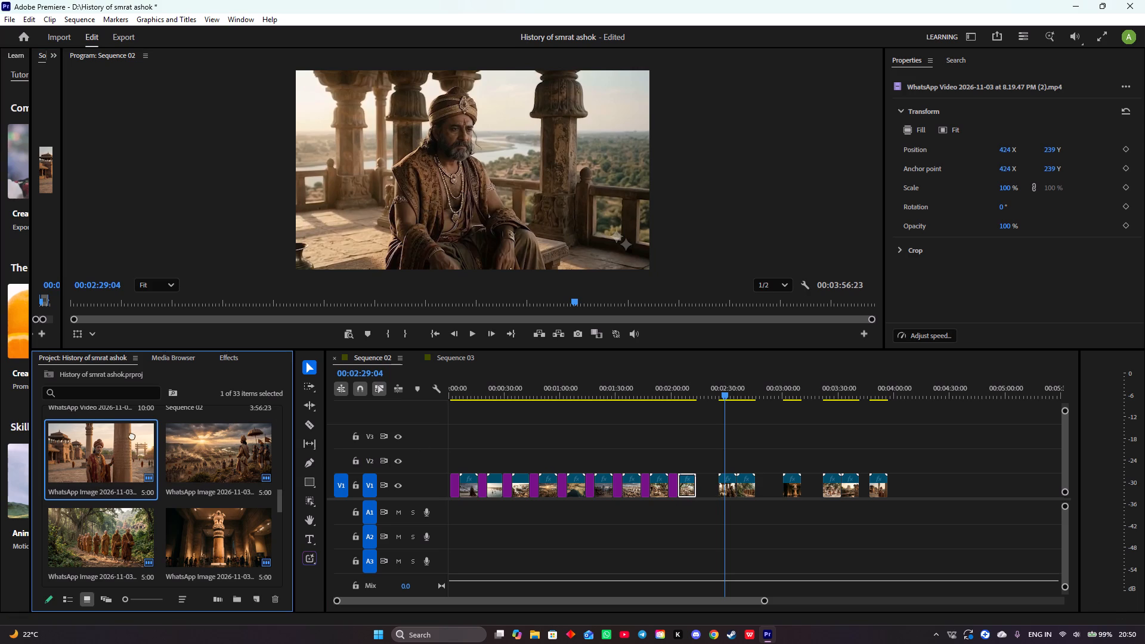
left_click_drag(132, 435, 696, 484)
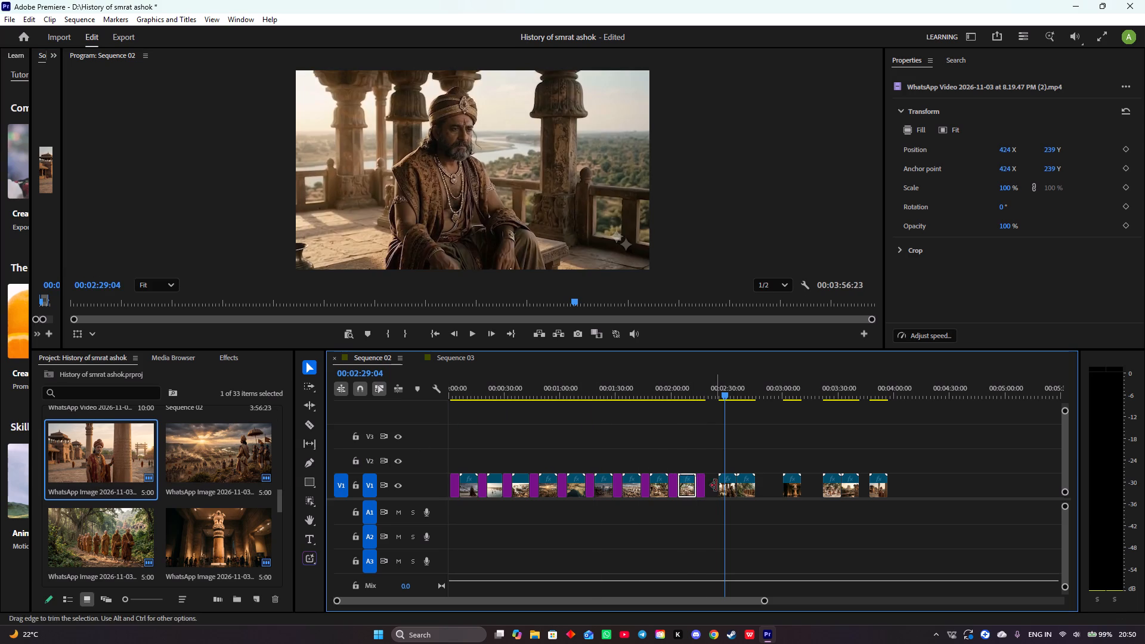
left_click_drag(728, 485, 715, 482)
left_click_drag(724, 396, 727, 396)
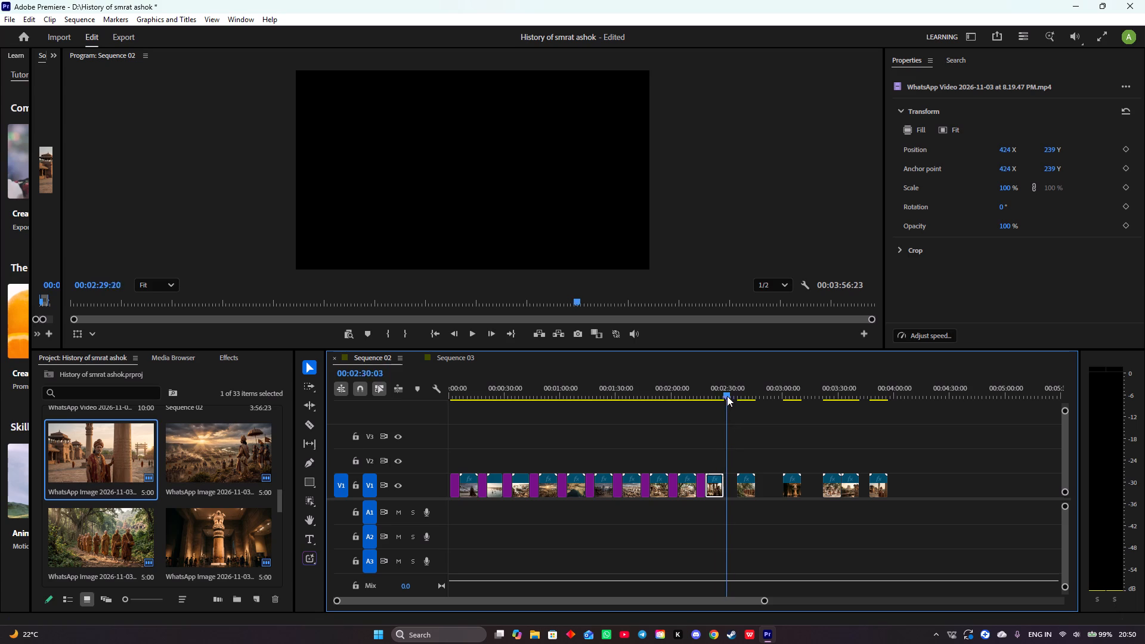
Place the still of the monks walking through the forest on V1 directly after the balcony king clip, at about 00:02:28.
left_click_drag(727, 396, 749, 405)
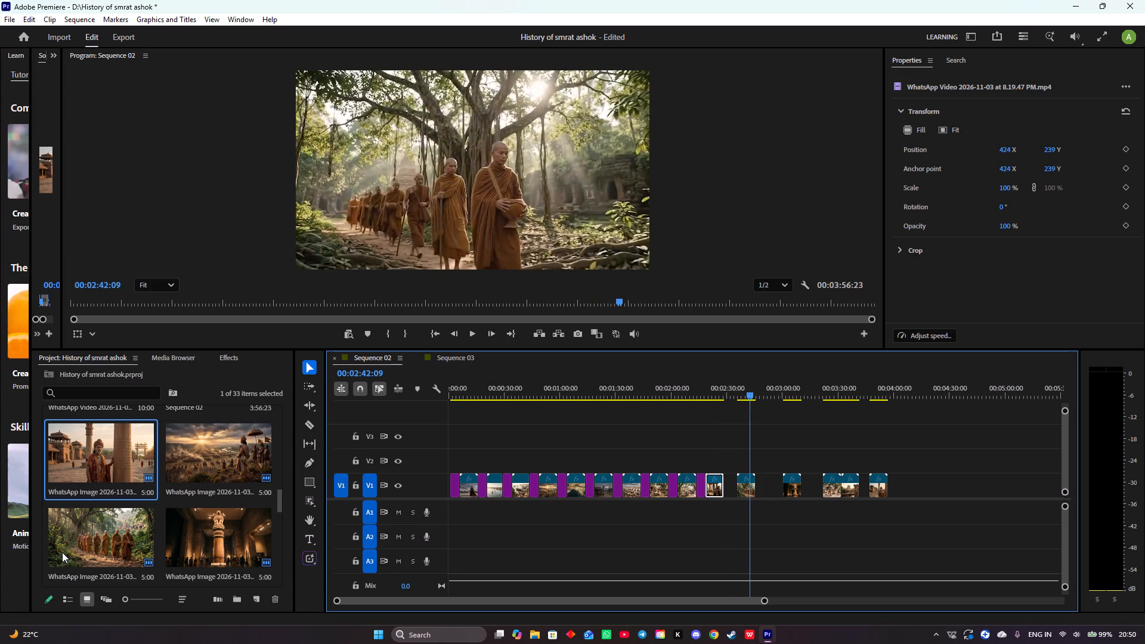
left_click_drag(75, 550, 732, 497)
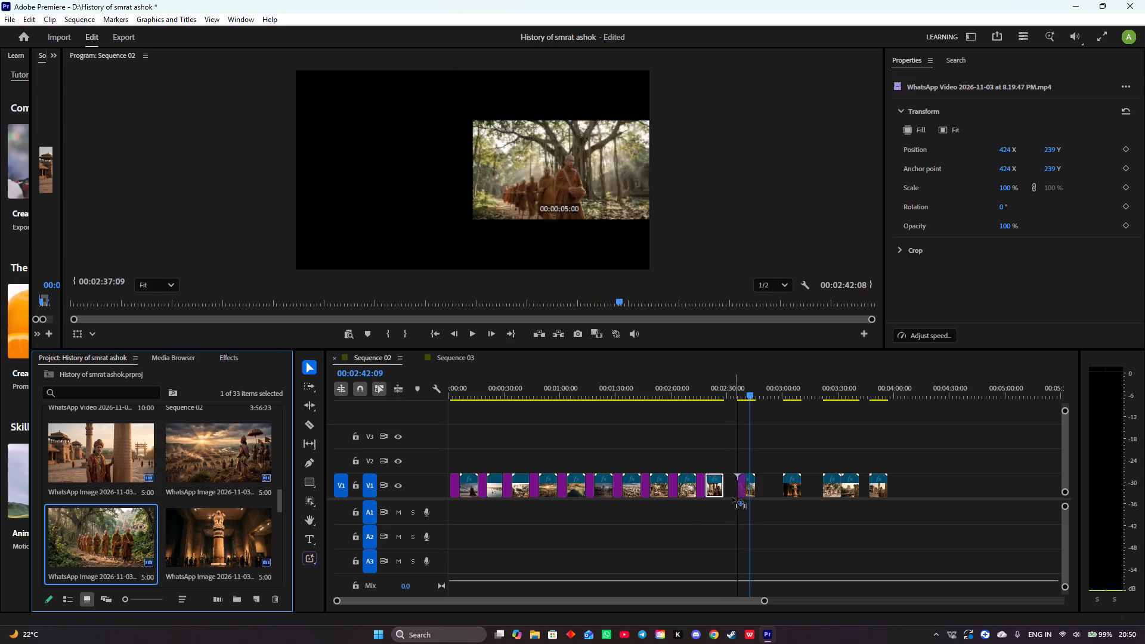
left_click_drag(732, 497, 725, 499)
left_click_drag(747, 398, 783, 408)
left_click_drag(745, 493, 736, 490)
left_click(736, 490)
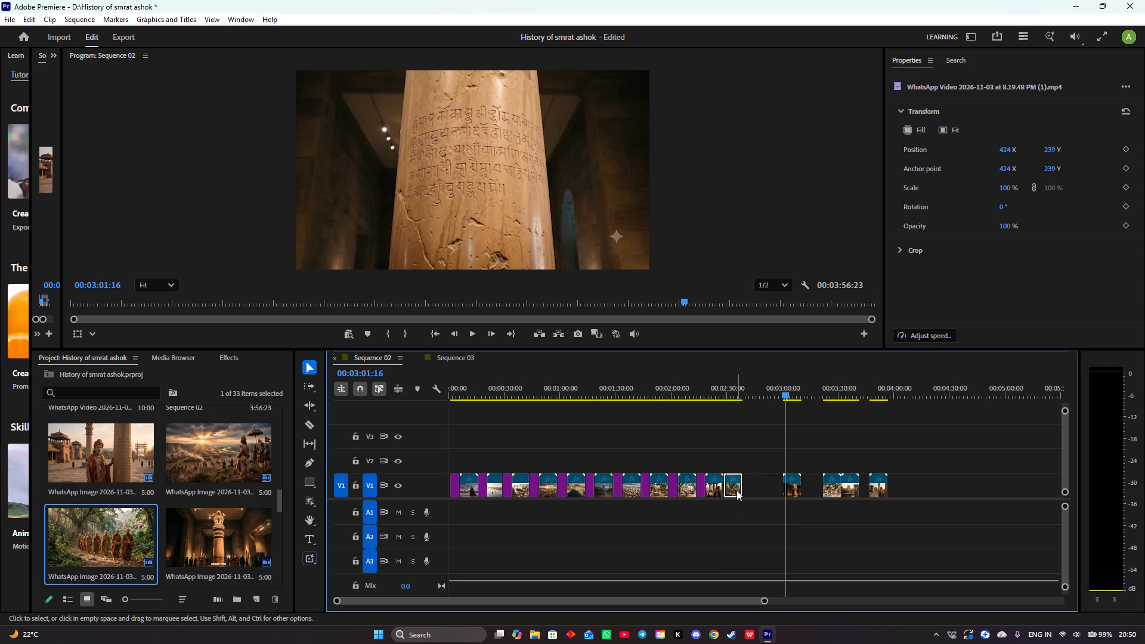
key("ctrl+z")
Butt the walking-monks clip against the end of the monks still on V1.
left_click(741, 490)
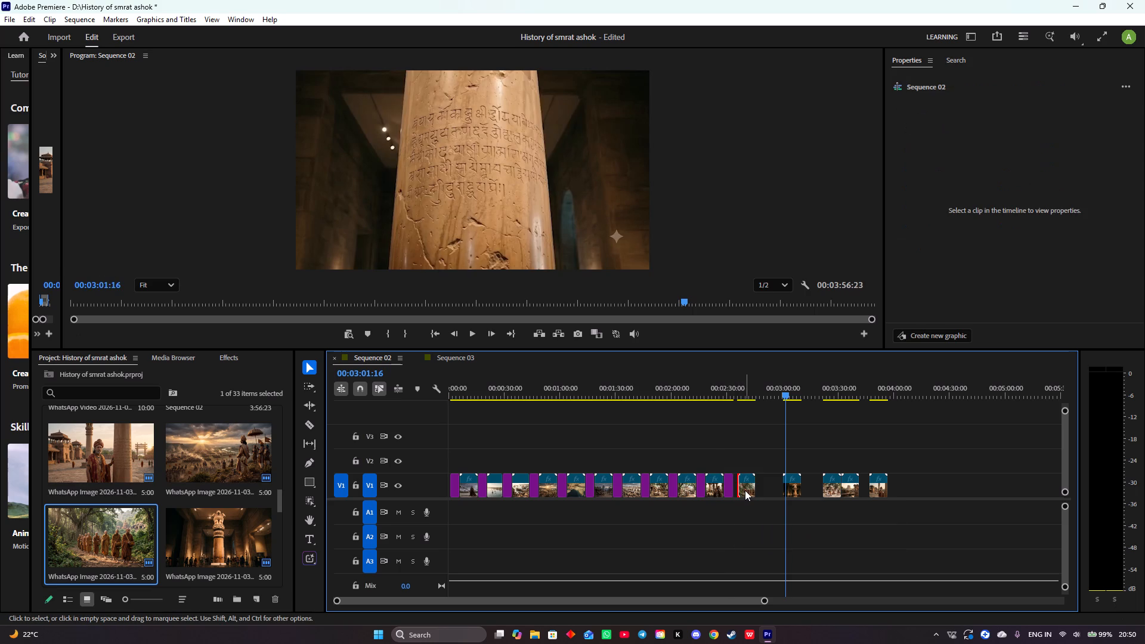
left_click_drag(745, 490, 739, 489)
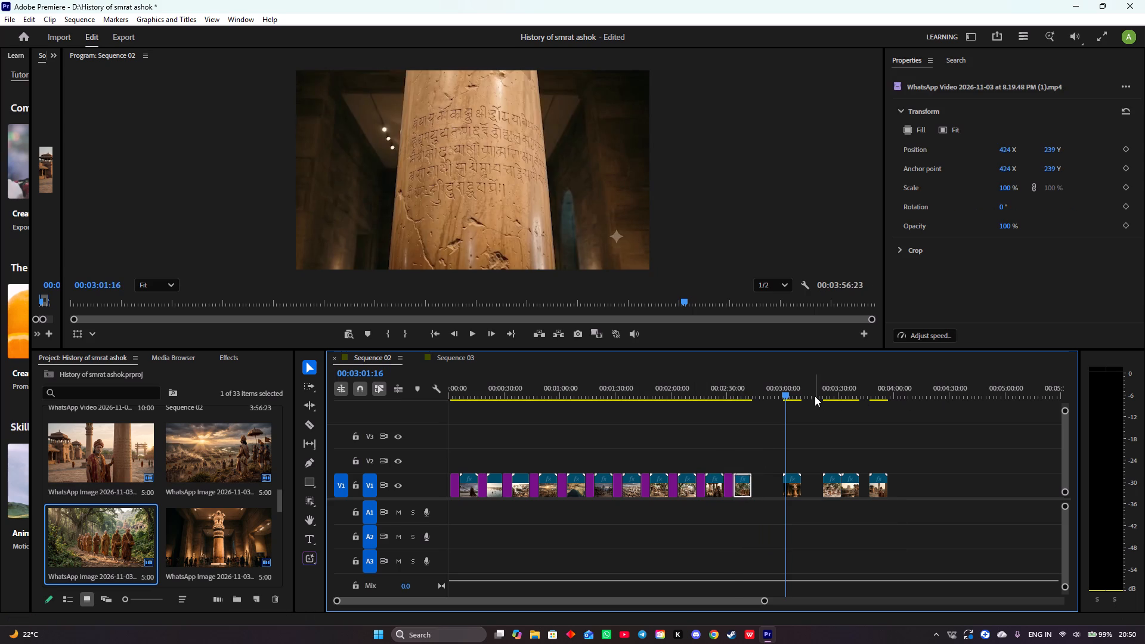
Place the still of the lit pillar in the dark hall on V1 after the monks clip and butt the inscribed-pillar clip against it.
left_click(787, 395)
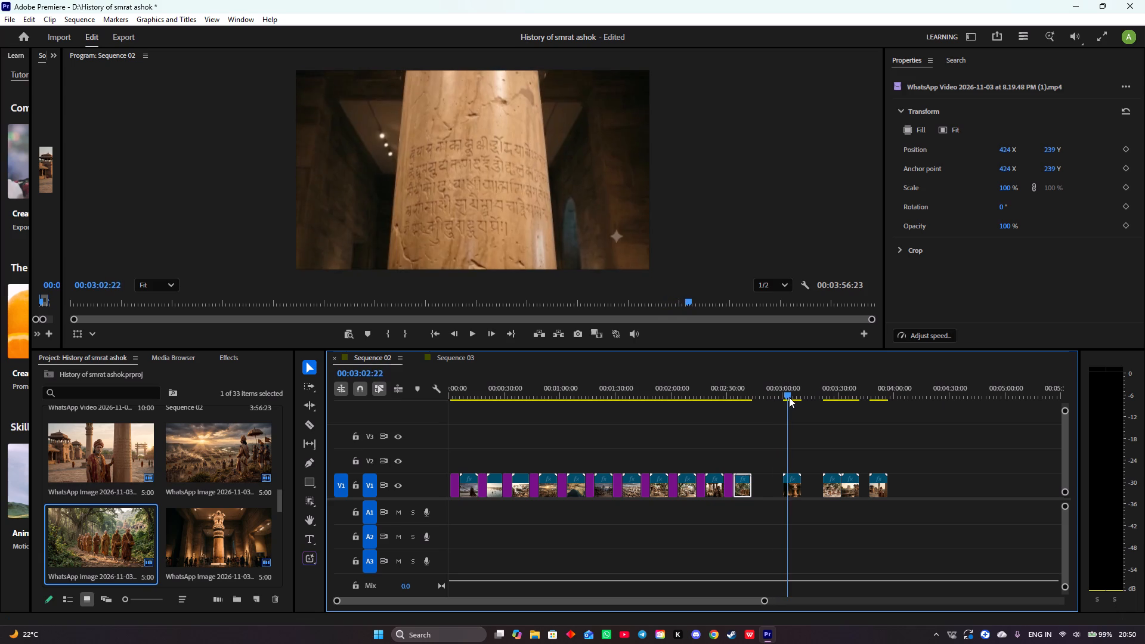
left_click(234, 554)
left_click_drag(234, 554, 599, 497)
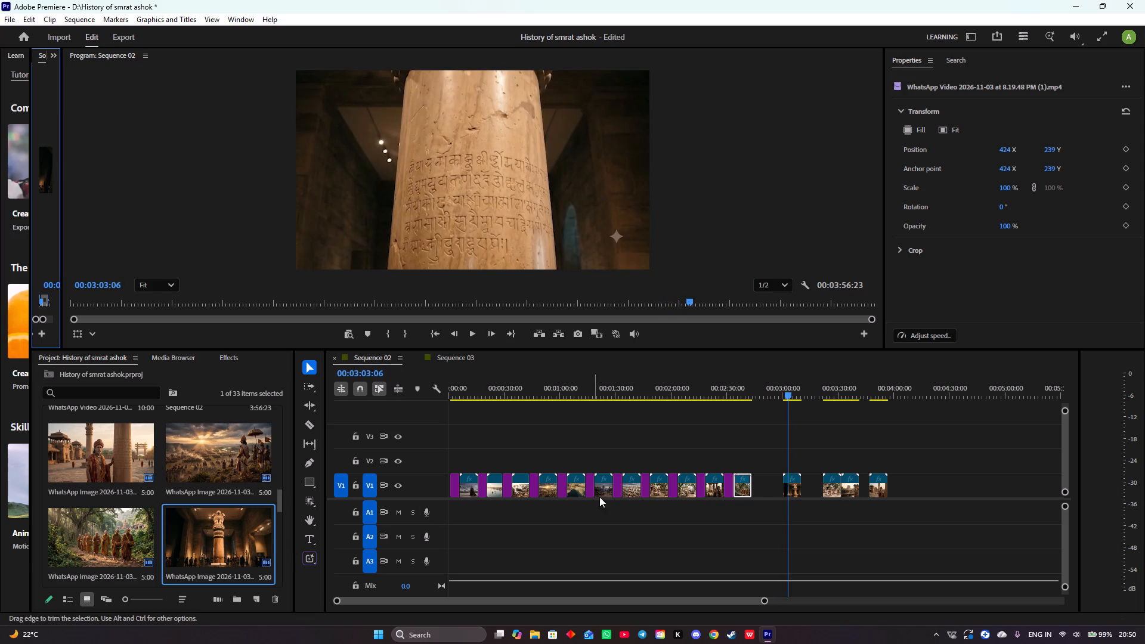
left_click_drag(599, 497, 762, 491)
left_click_drag(231, 544, 253, 544)
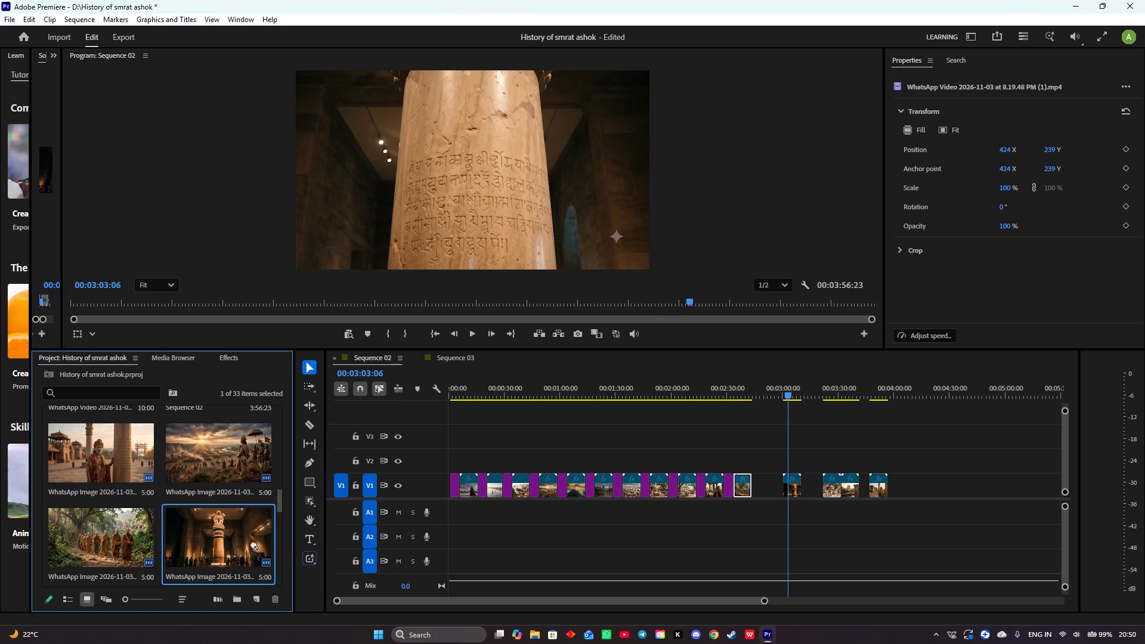
left_click_drag(253, 544, 757, 494)
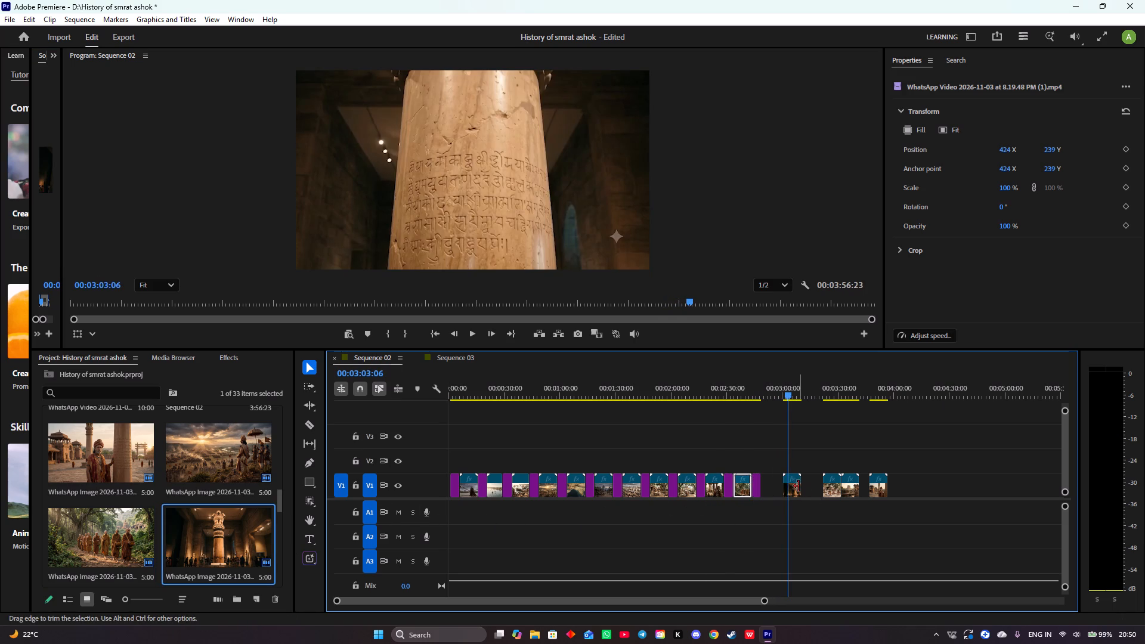
left_click(795, 486)
left_click_drag(795, 486, 767, 487)
left_click_drag(790, 493, 769, 491)
Place the still of people seated under the courtyard tree on V1 directly after the inscribed-pillar clip, at about 00:02:58.
left_click_drag(787, 396, 827, 405)
scroll(143, 525, "down", 1)
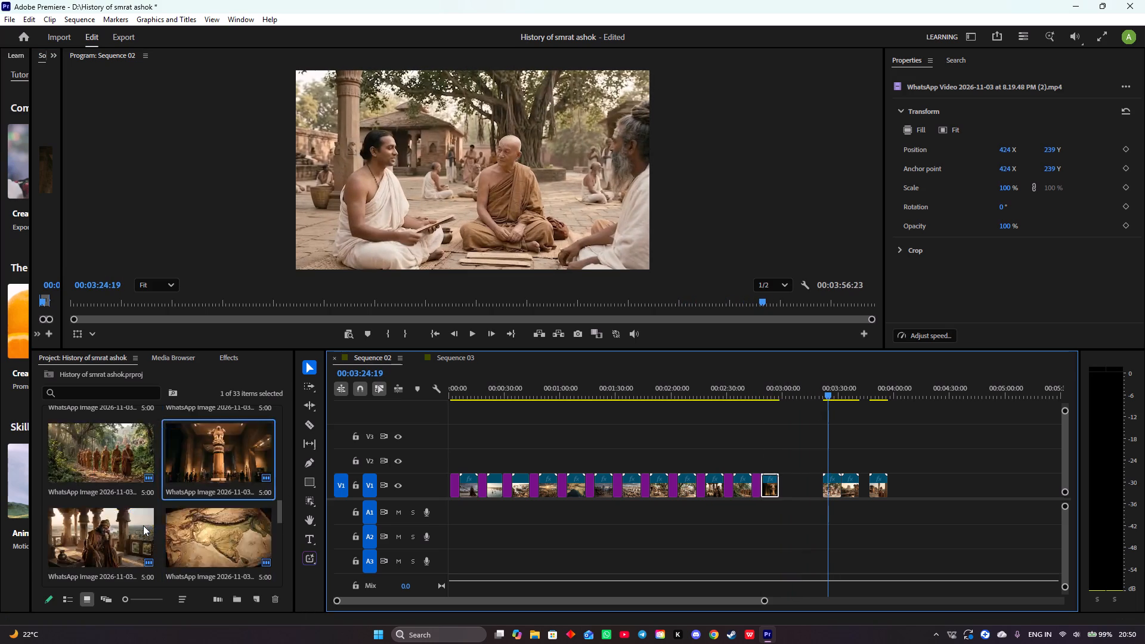
scroll(143, 525, "down", 4)
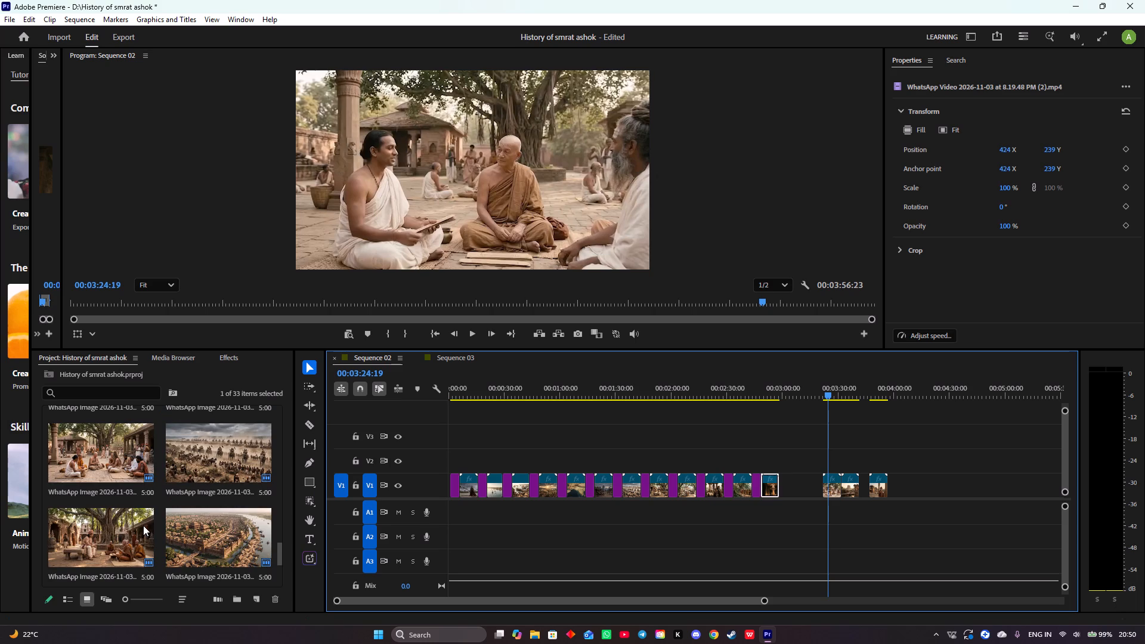
left_click(100, 465)
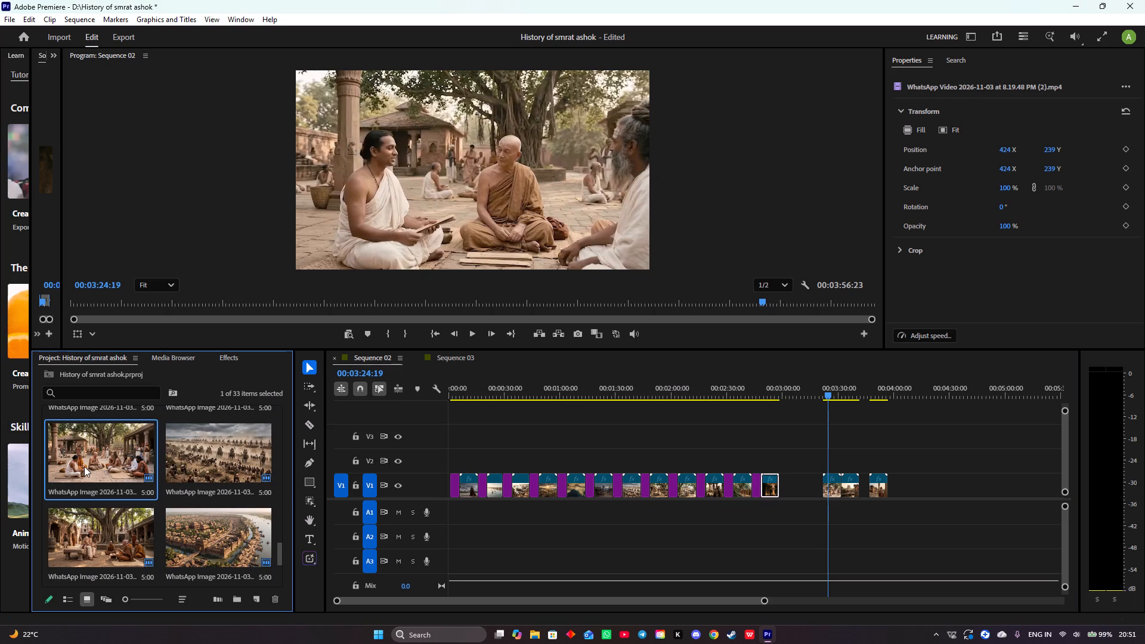
left_click_drag(84, 466, 425, 470)
Place the still of people seated under the banyan tree on V1 at about 00:02:58 and butt the seated scholars clip against it.
left_click_drag(425, 470, 784, 492)
left_click(829, 494)
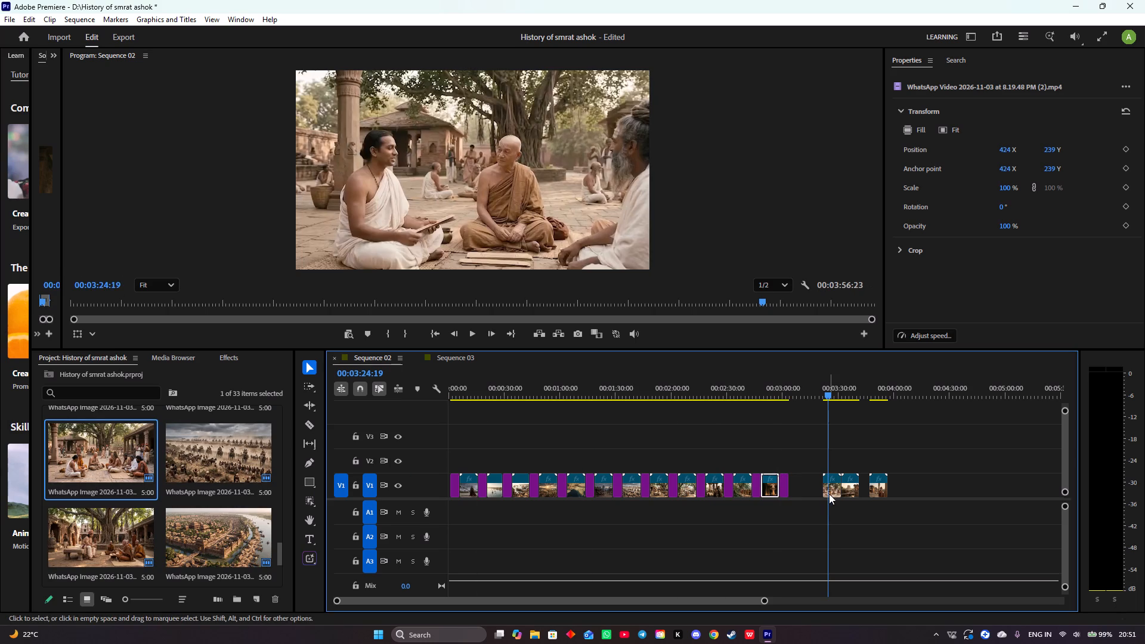
left_click_drag(829, 494, 798, 490)
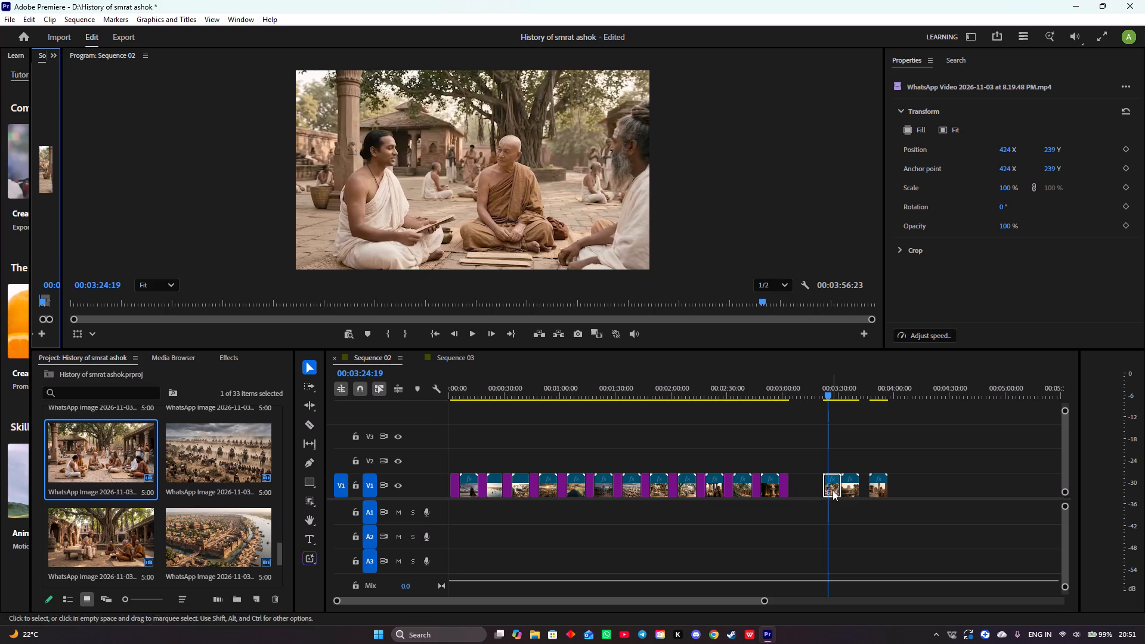
left_click_drag(834, 489, 803, 485)
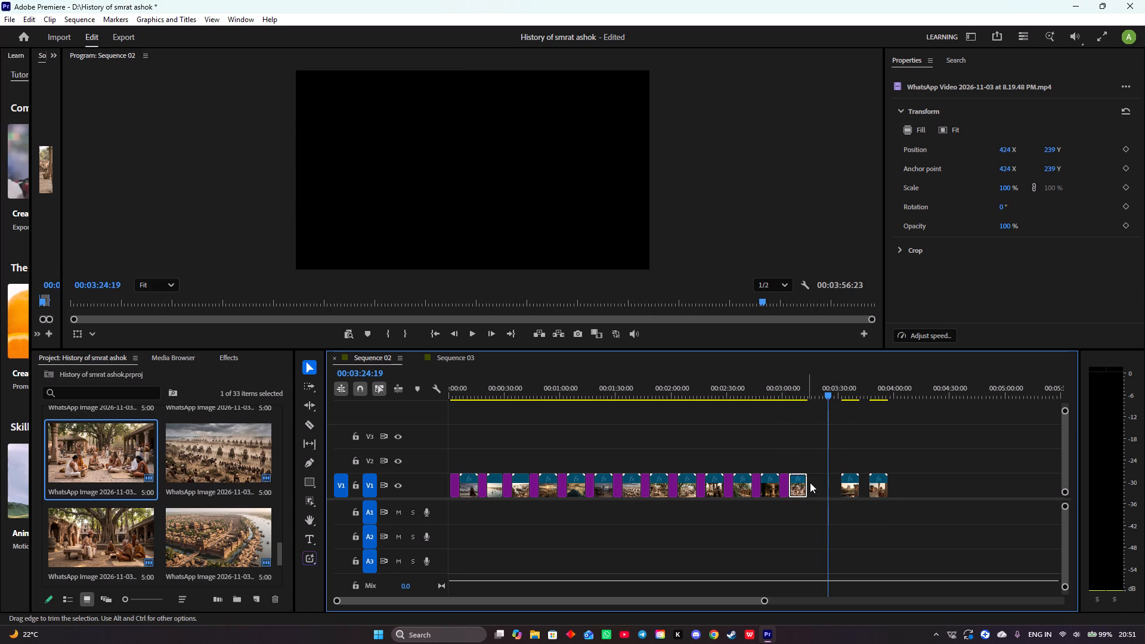
Place the lion capital still on V1 after the seated scholars clip and butt the lion capital clip against it at about 00:03:18.
left_click_drag(827, 396, 848, 404)
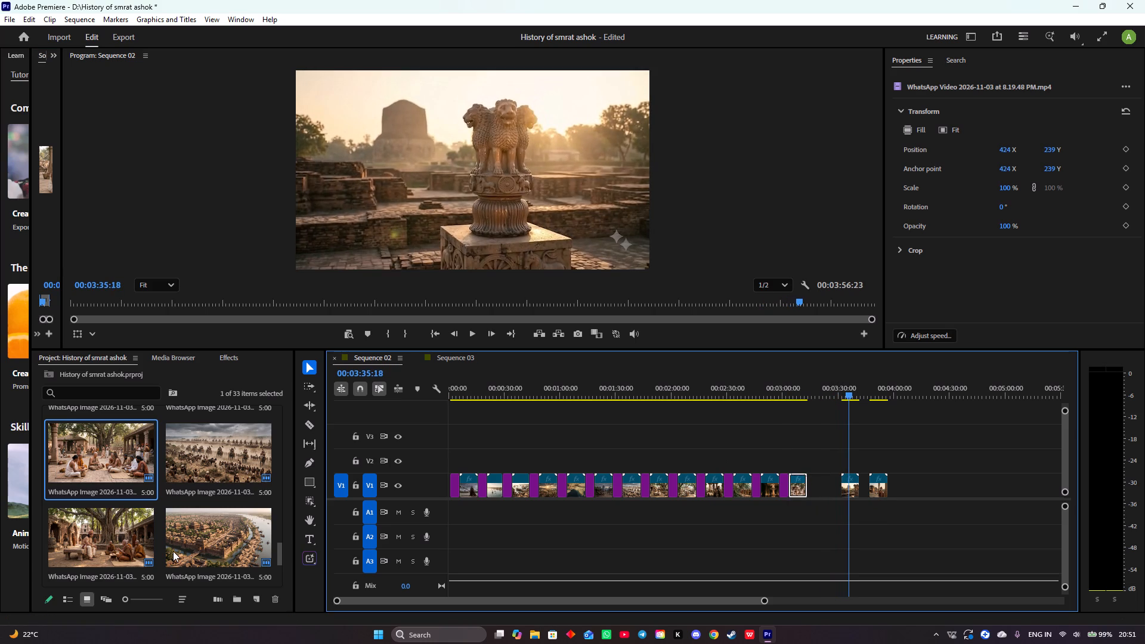
scroll(173, 551, "down", 2)
left_click(219, 466)
left_click_drag(194, 467, 255, 470)
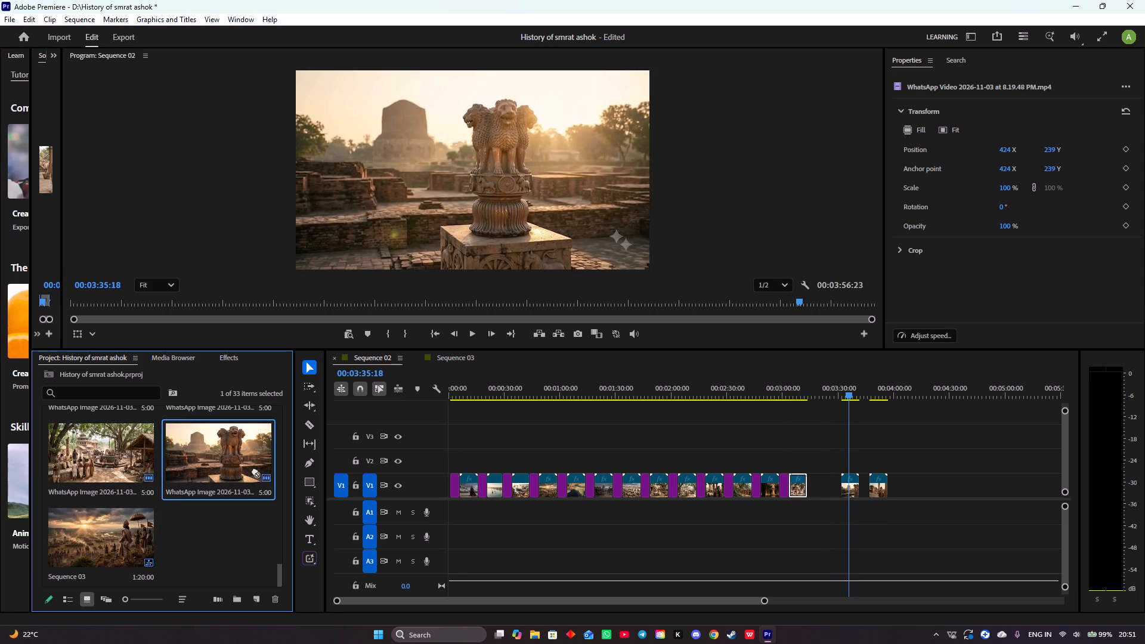
left_click_drag(255, 470, 812, 479)
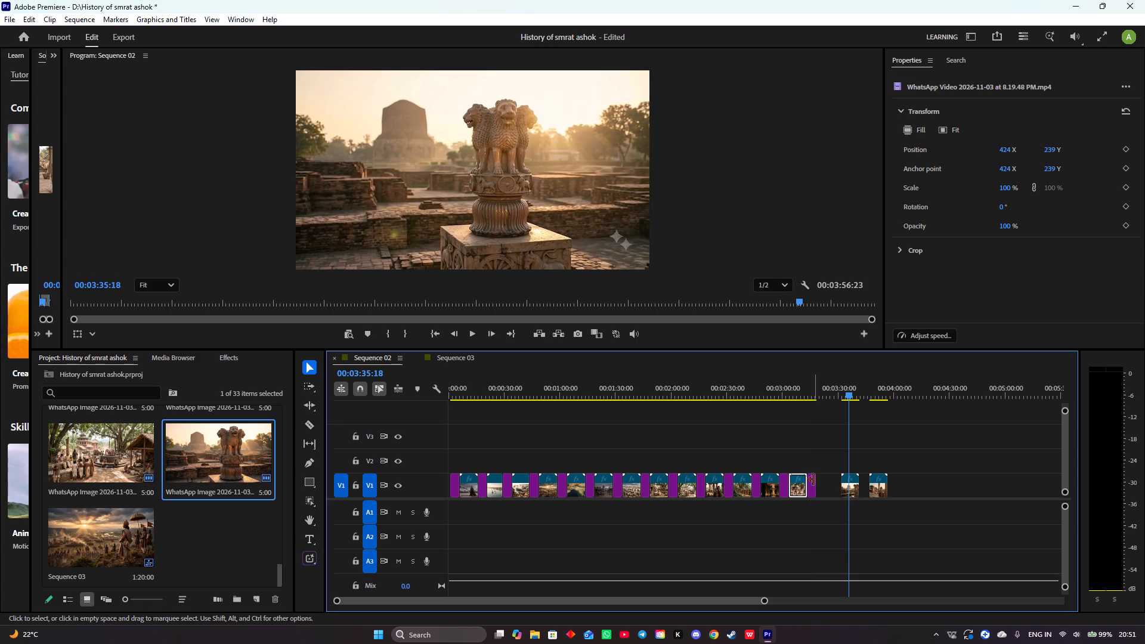
left_click(853, 495)
left_click_drag(853, 493, 838, 491)
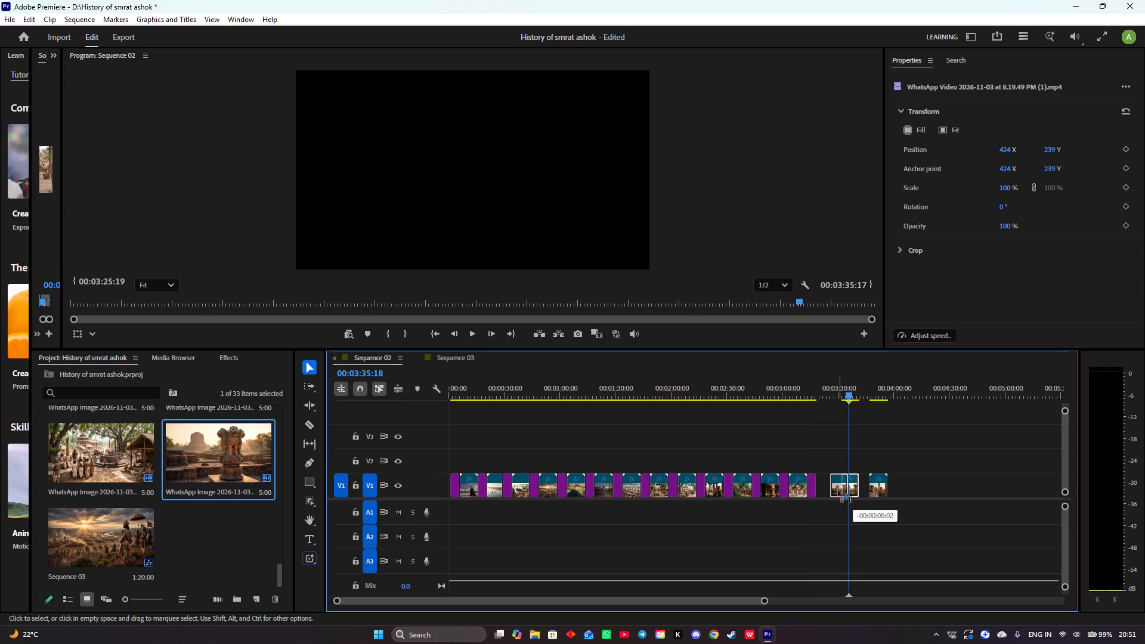
left_click_drag(838, 491, 830, 491)
Place the still of the king by the courtyard pillar after the lion capital clip and butt the last clip against it at about 00:03:33.
left_click_drag(847, 395, 864, 401)
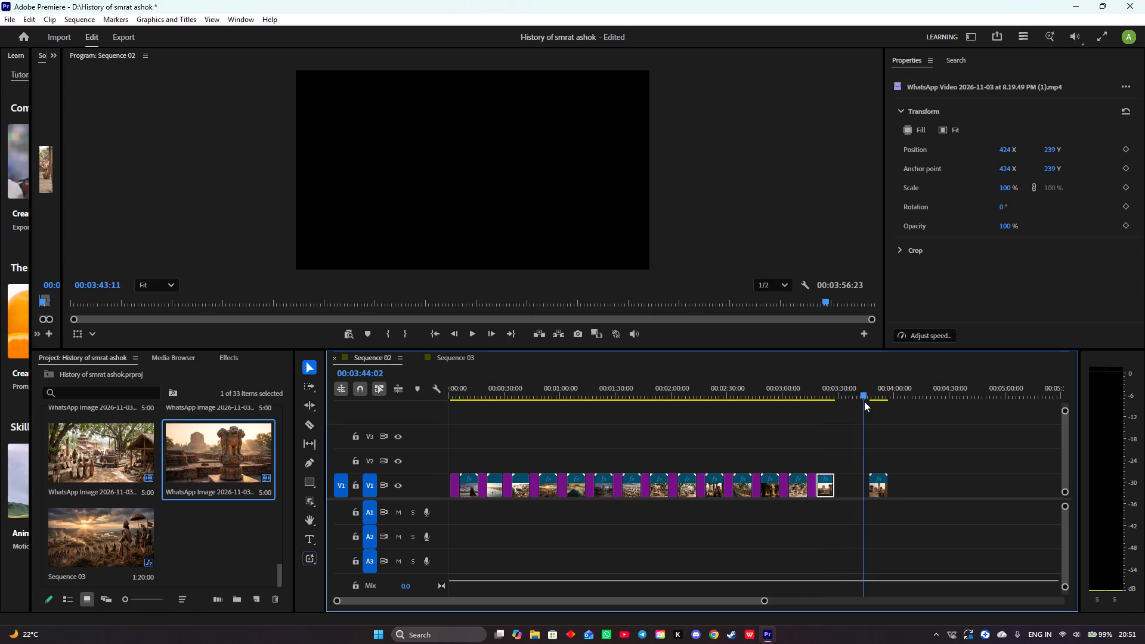
left_click_drag(864, 401, 875, 408)
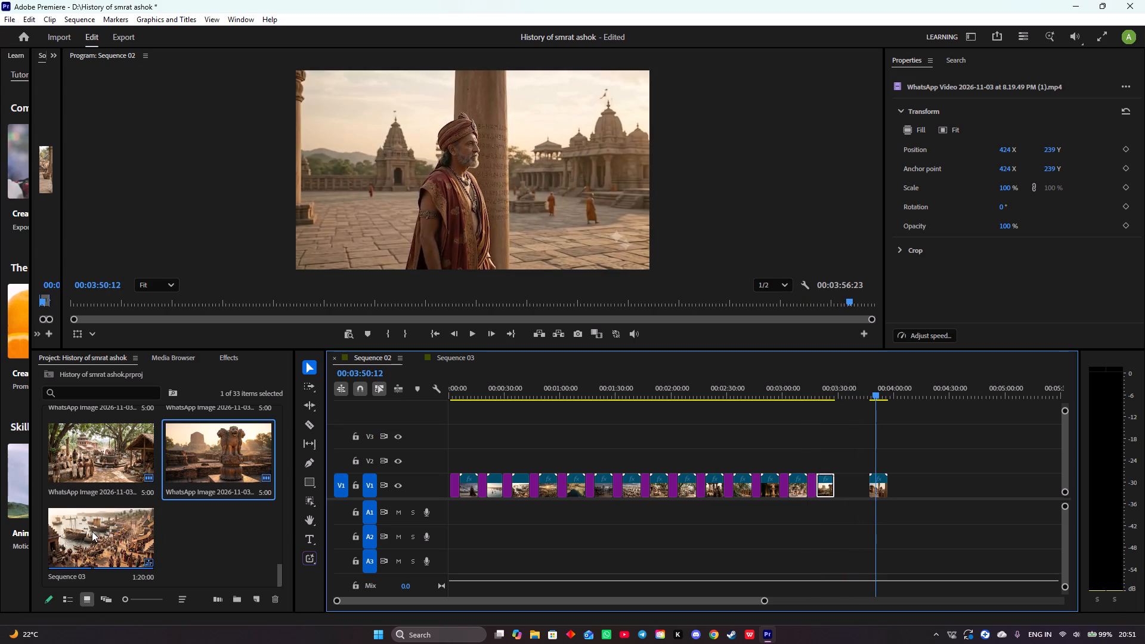
scroll(92, 530, "up", 4)
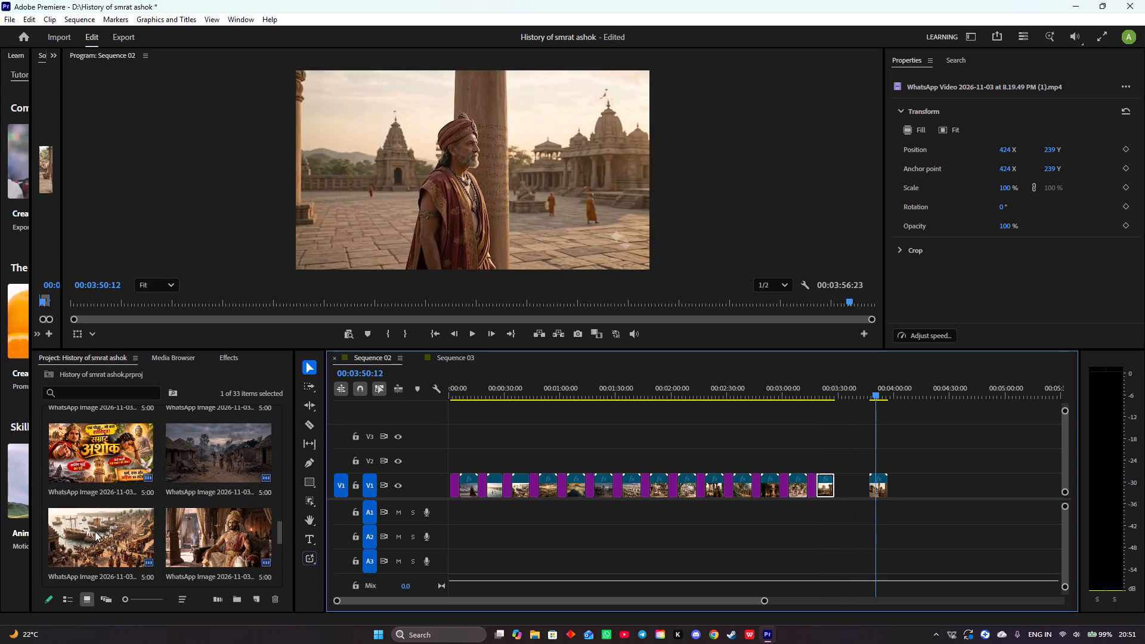
scroll(95, 531, "up", 1)
scroll(113, 461, "up", 2)
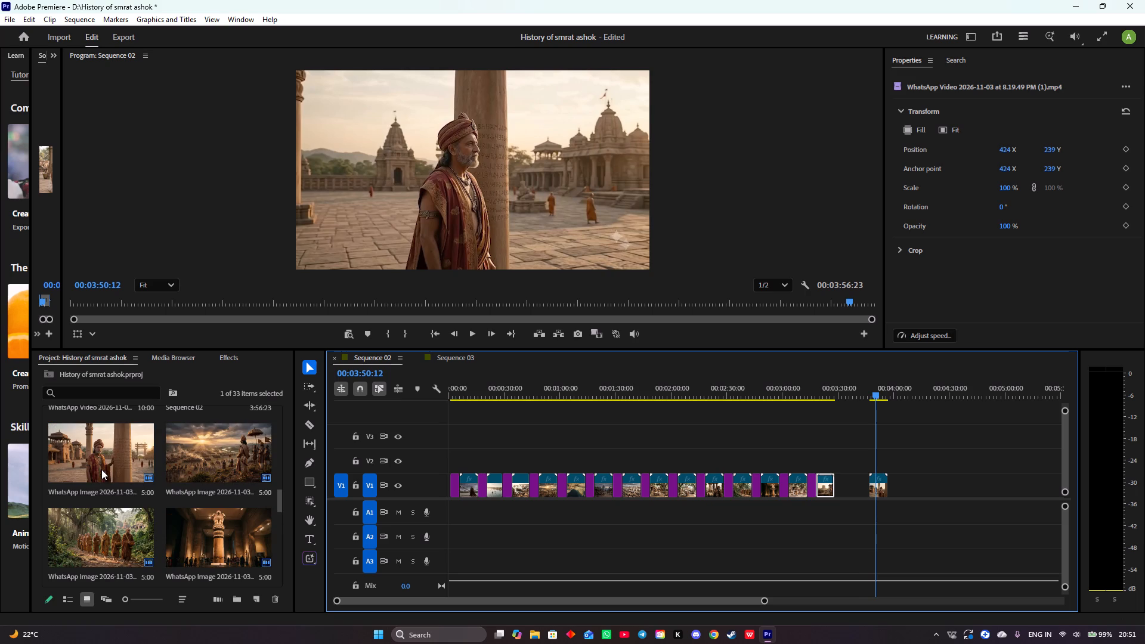
left_click(100, 473)
left_click_drag(91, 463, 605, 491)
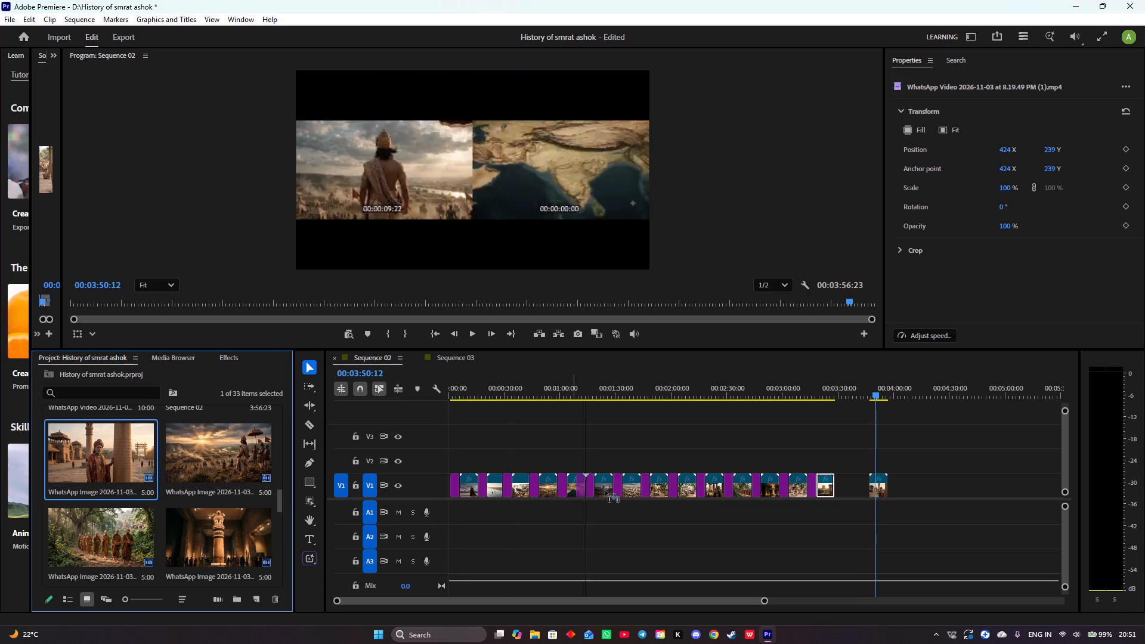
left_click_drag(605, 491, 832, 490)
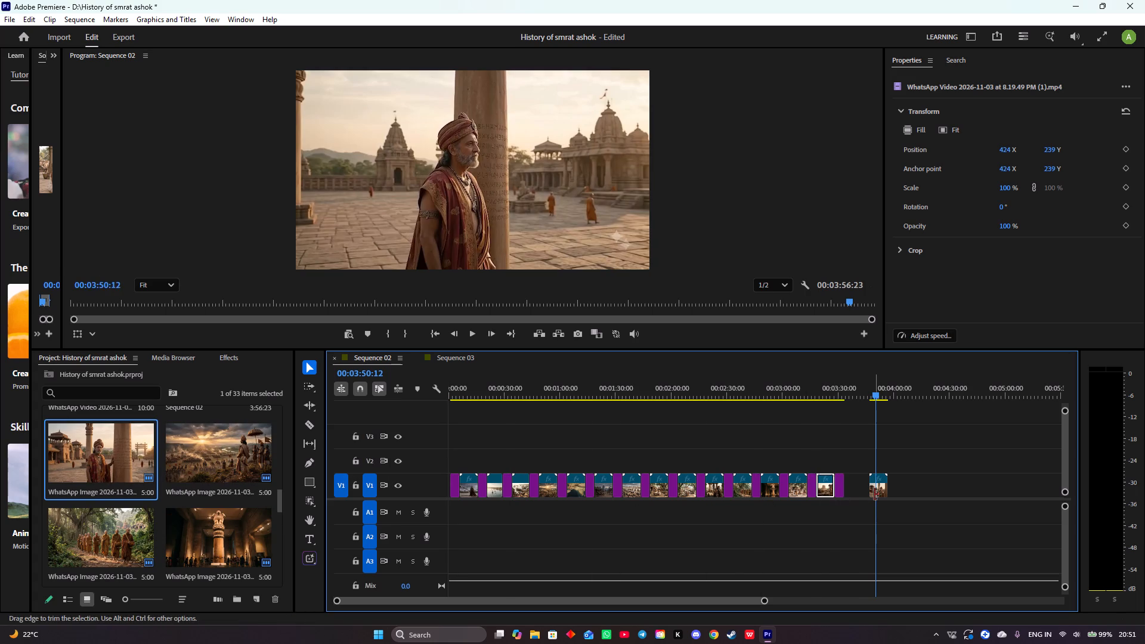
left_click_drag(881, 491, 859, 492)
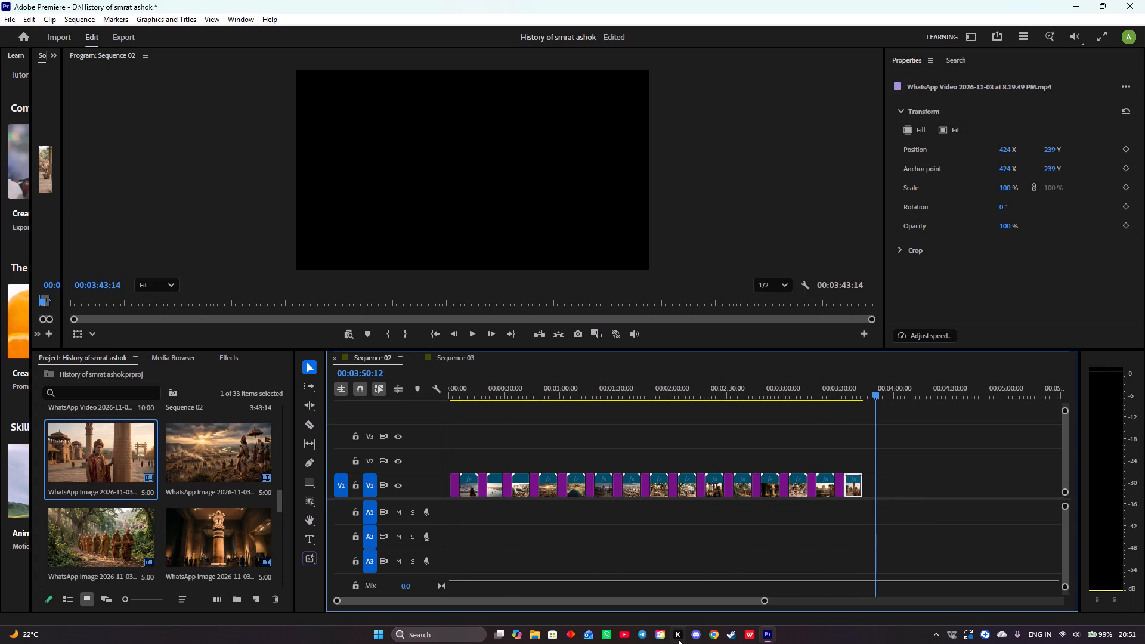
Switch to the app marked K.
left_click(682, 637)
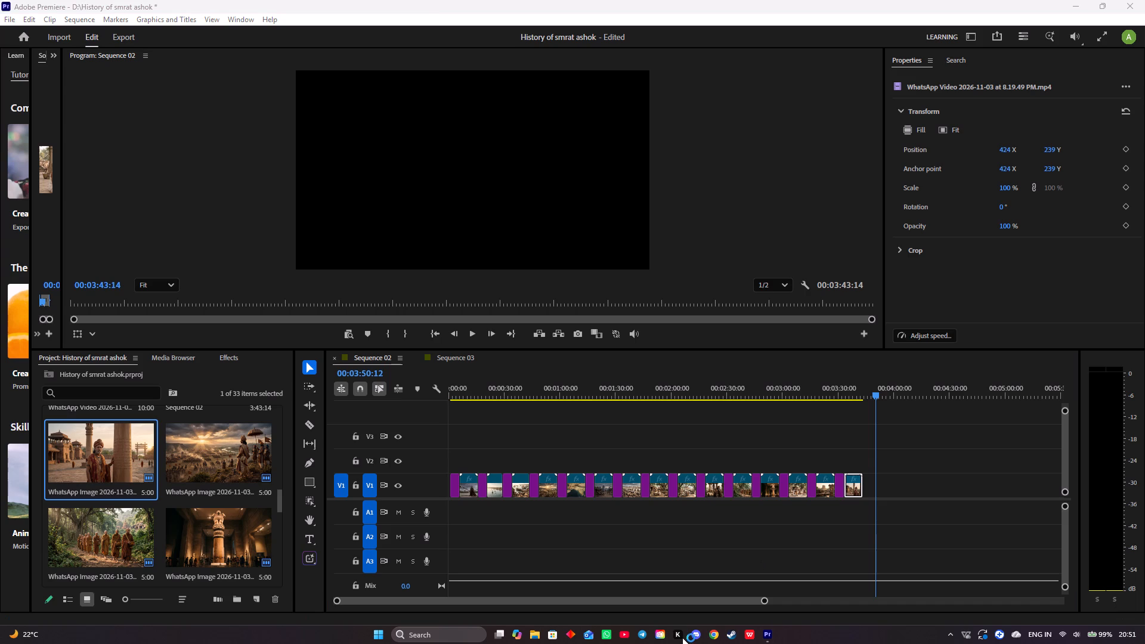